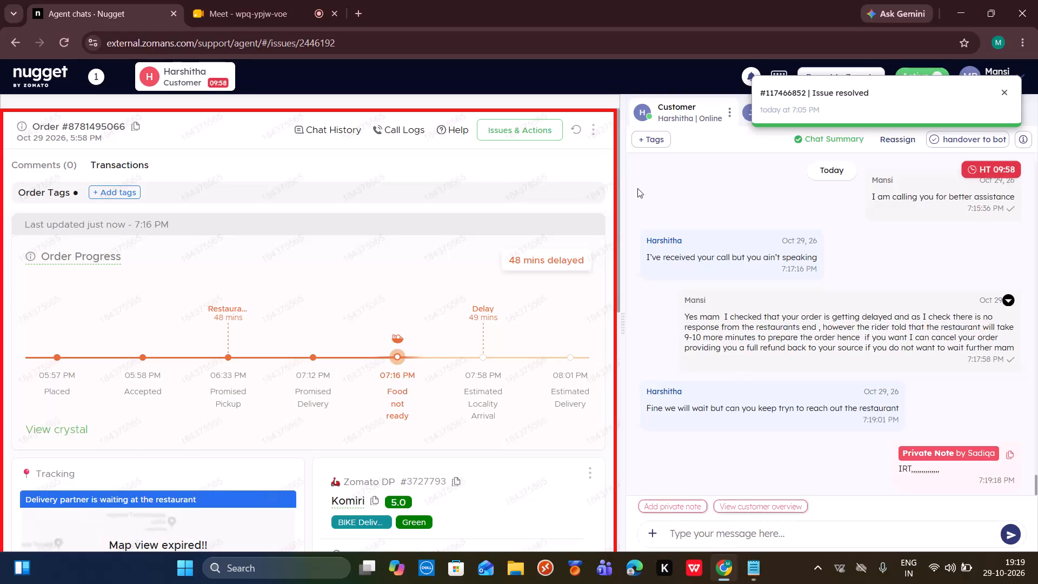
Refresh the delayed order's details to check its latest progress.
left_click(576, 123)
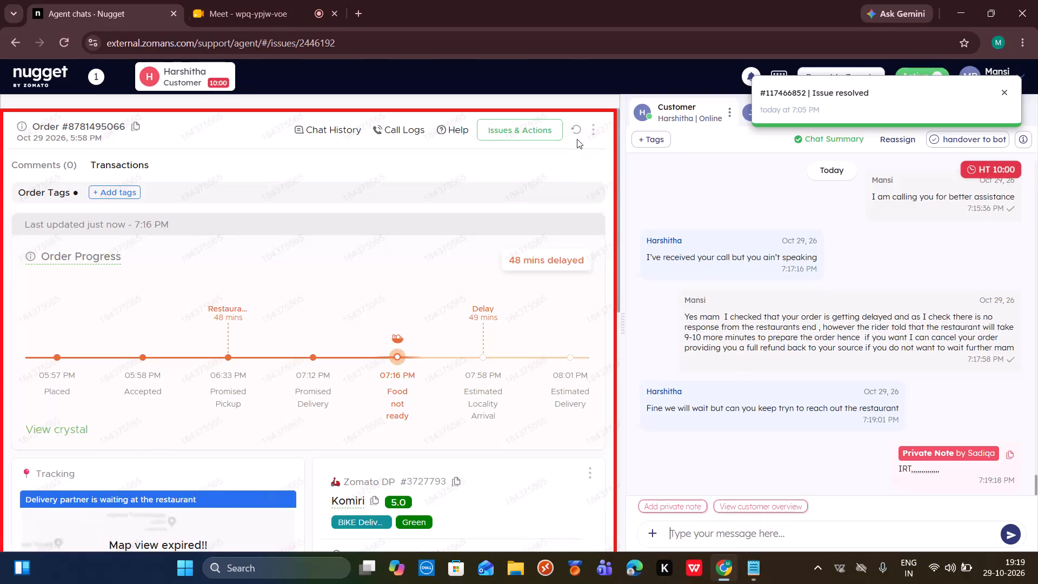
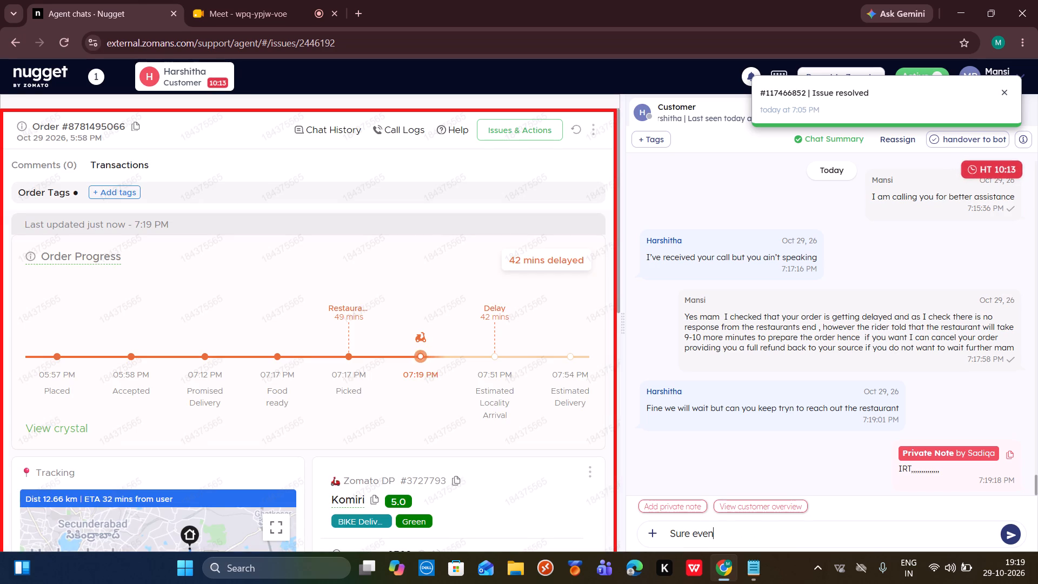
Send the customer: "Sure even after waiting for sometime if you do not get any update please reach out to us , so we can help you out".
type("after waiti")
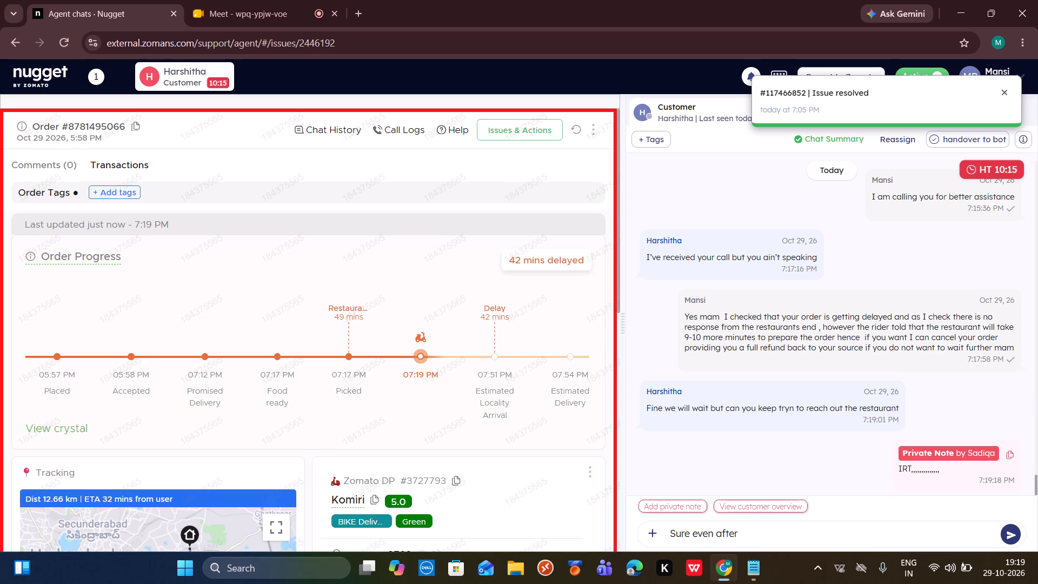
type("ng for som")
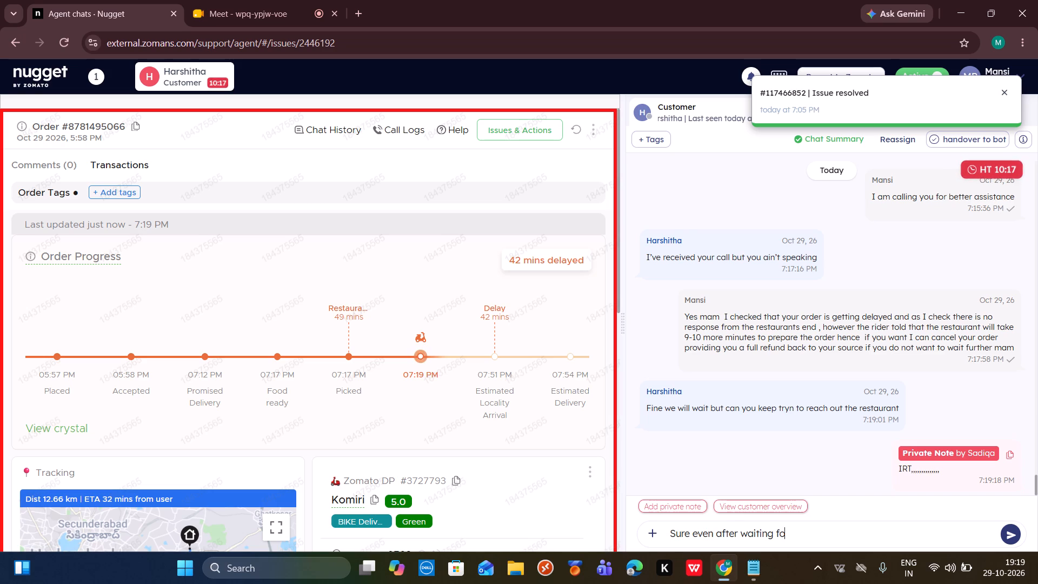
type("etime if y")
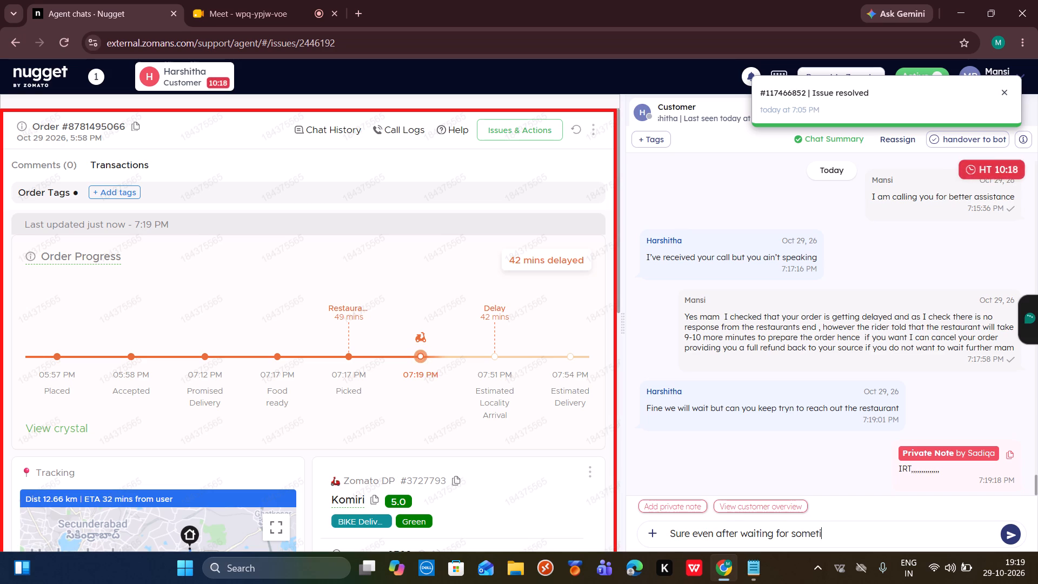
type("ou do not")
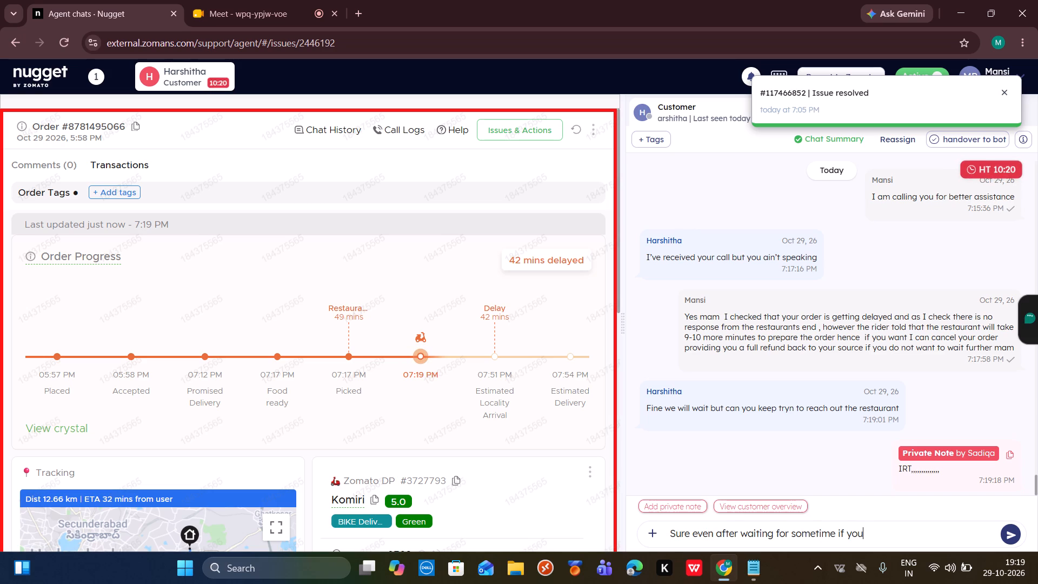
key("space")
type("get any u")
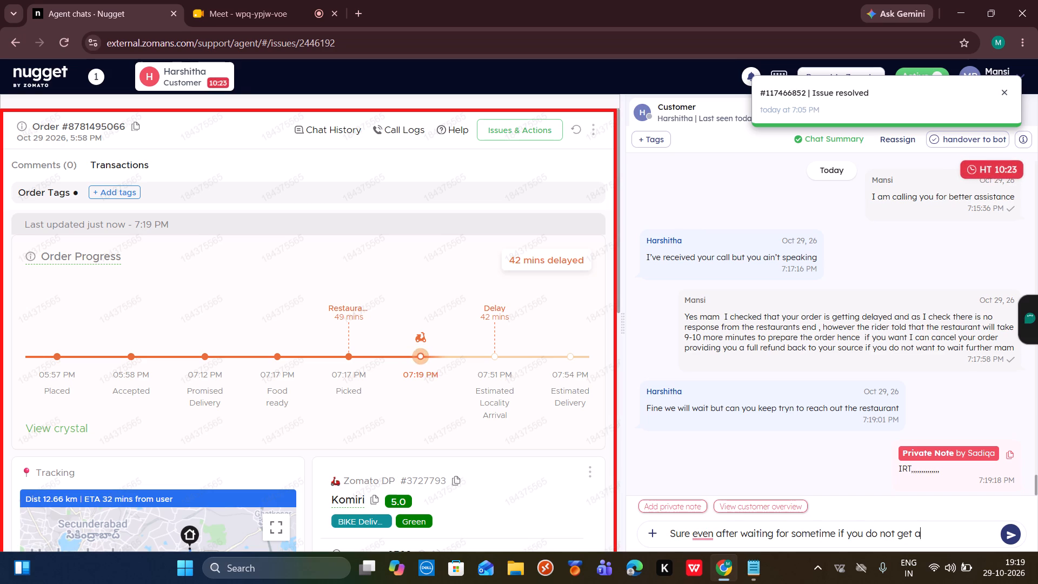
type("pdate ple")
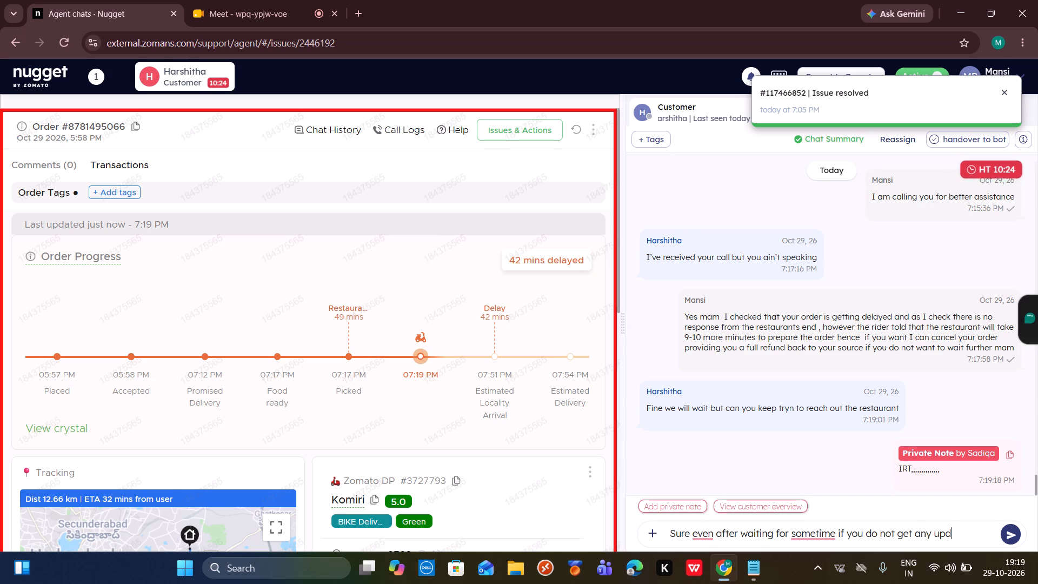
type("s")
key("BackSpace")
type("ase reach out to us , so we can help you out")
key("Return")
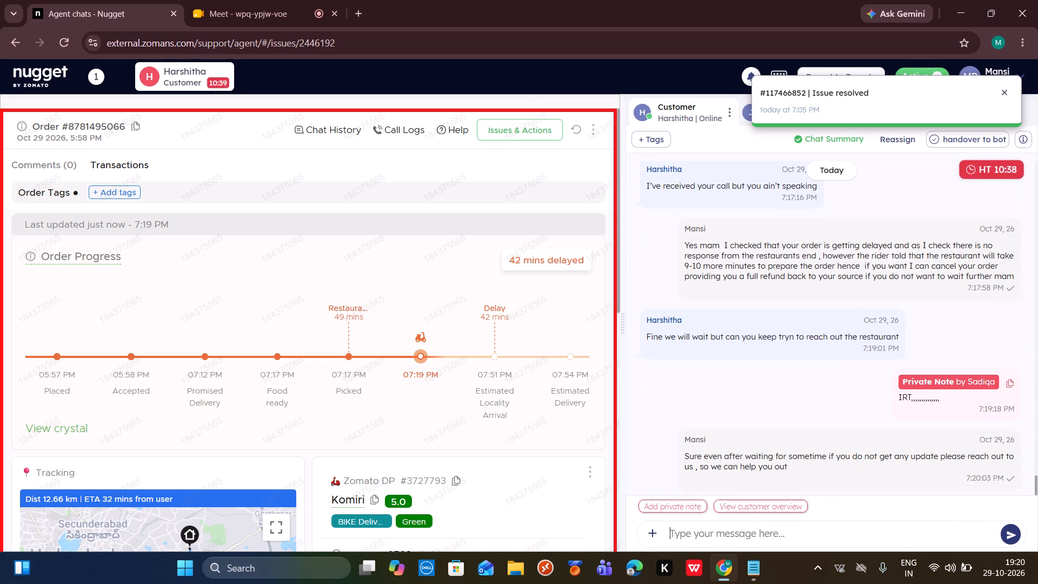
Write the customer a reply that, as you can check, their order has been dispatched according to the latest update, and submit it.
type("/fur")
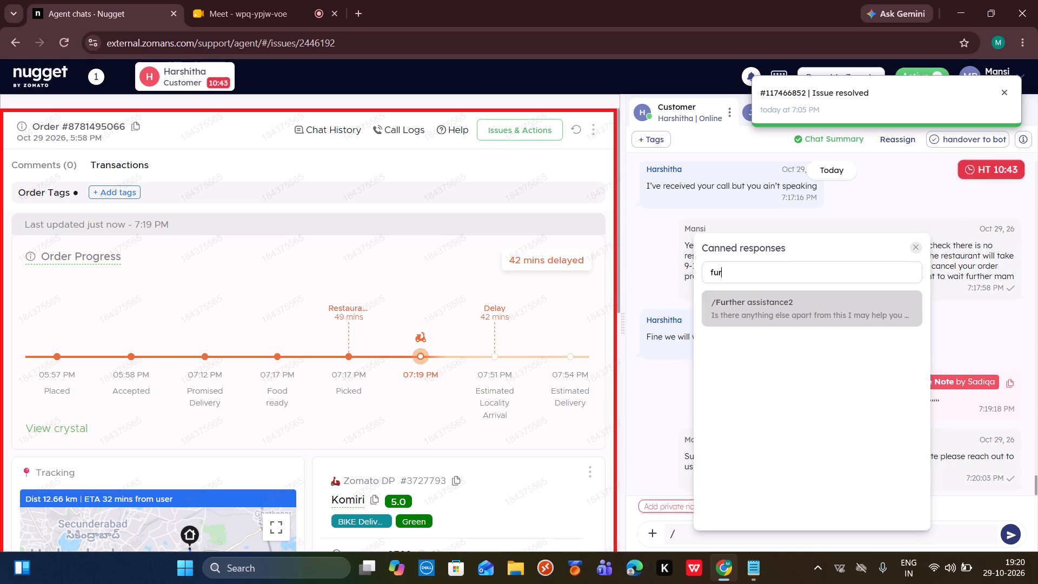
left_click(919, 248)
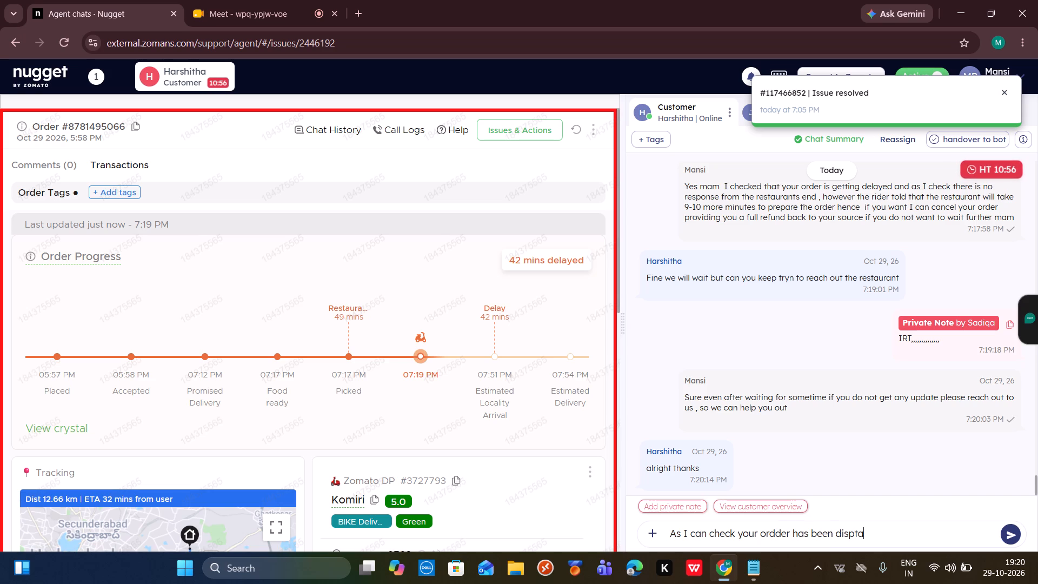
key("BackSpace")
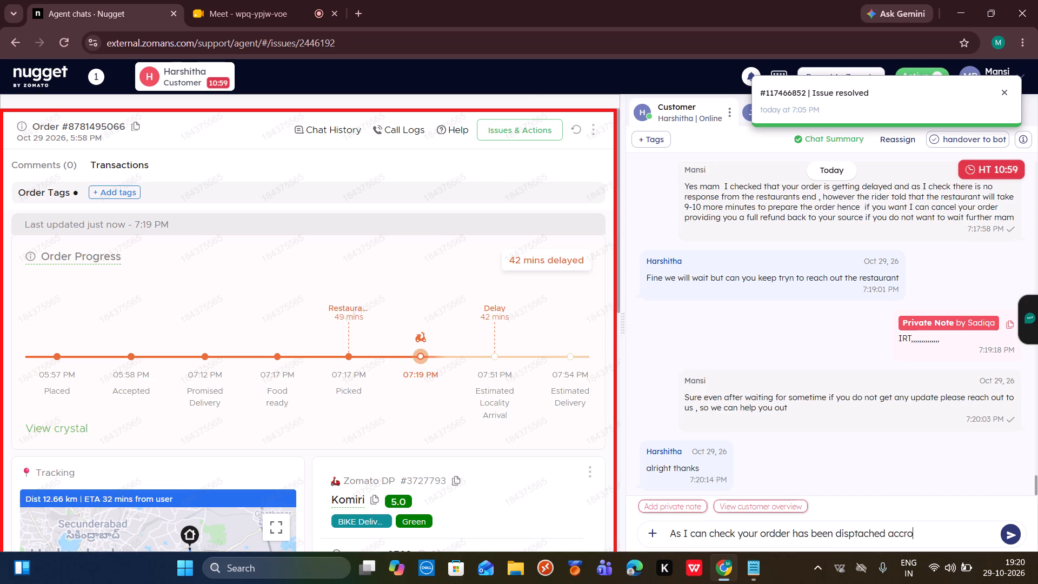
key("BackSpace")
type("ording to the latest update")
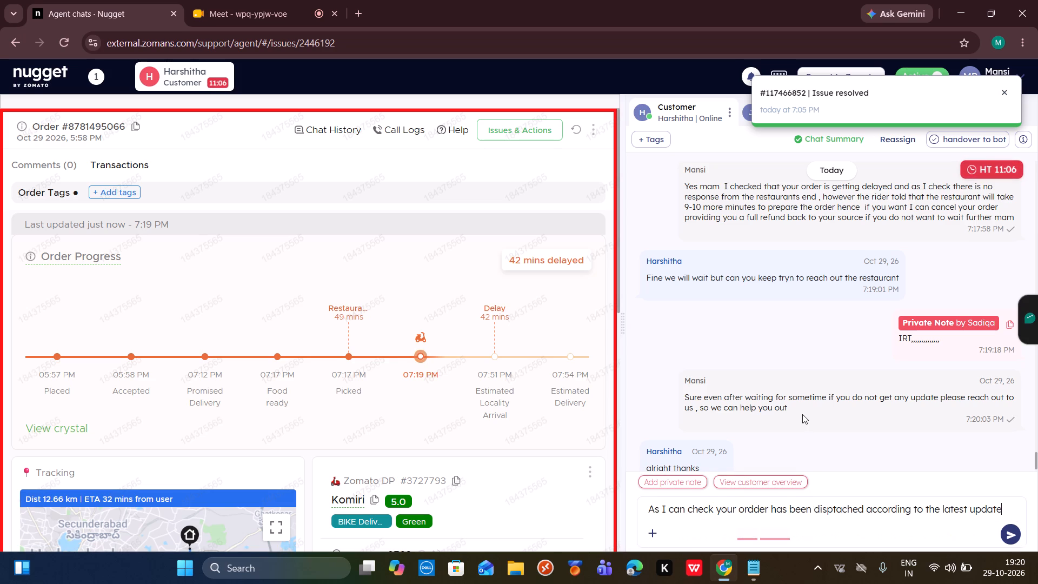
key("Return")
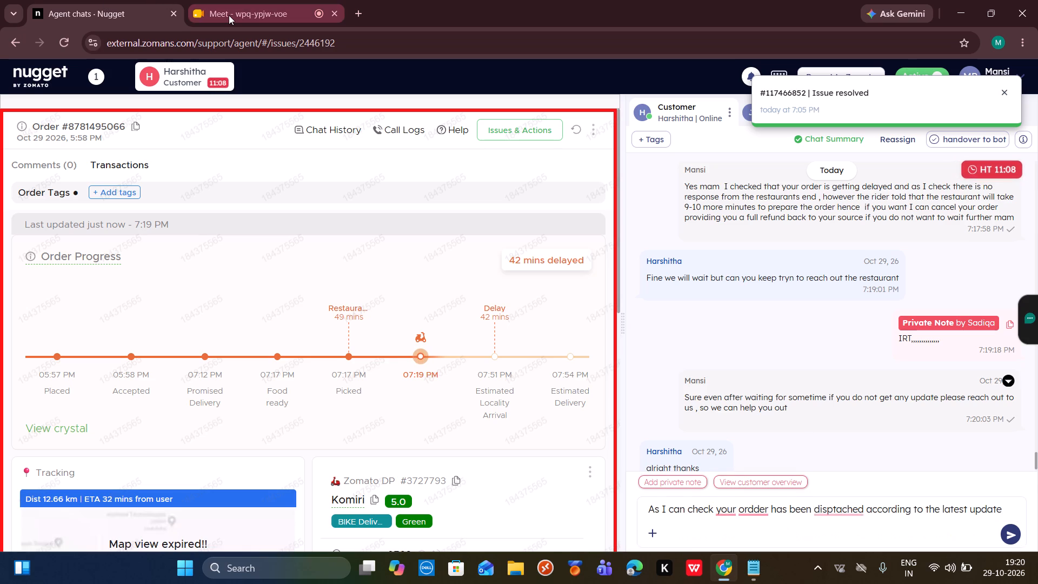
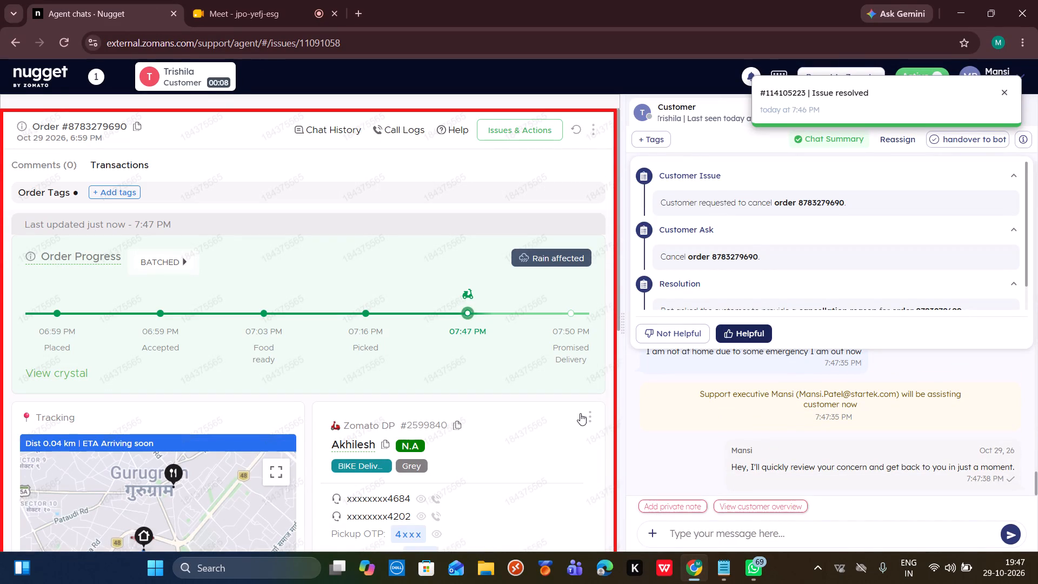
Check the order's cancellation terms for a customer requested cancellation, choosing the reason Unavailable to accept the order and the Cancel order option.
scroll(528, 468, "down", 3)
scroll(528, 468, "up", 7)
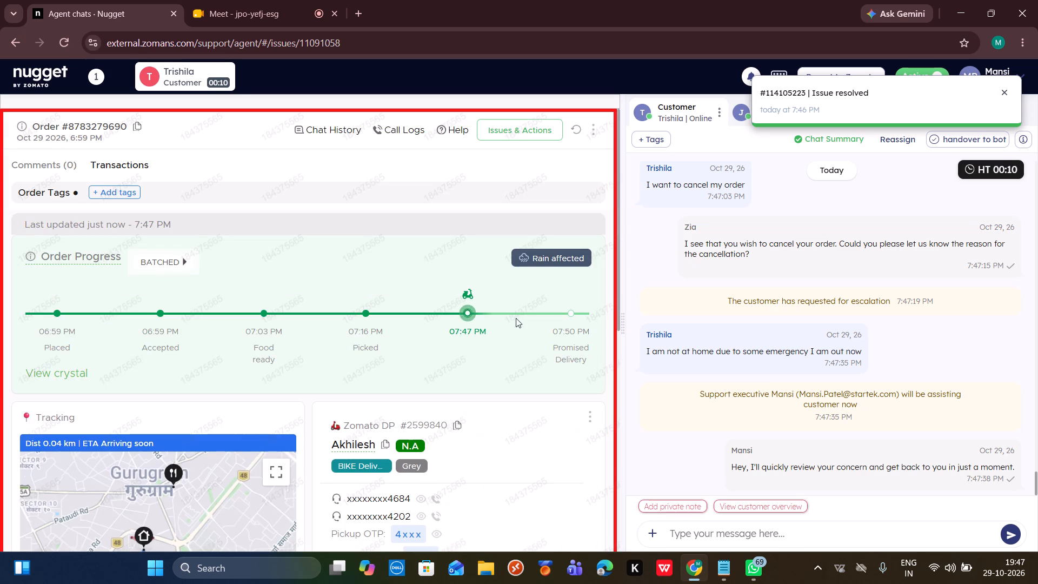
left_click(513, 141)
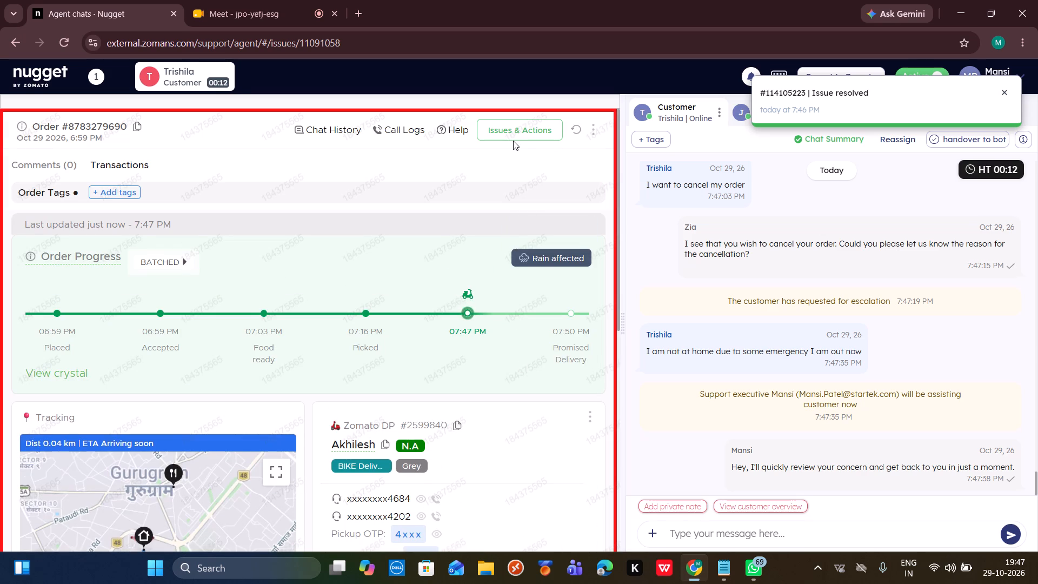
left_click(521, 137)
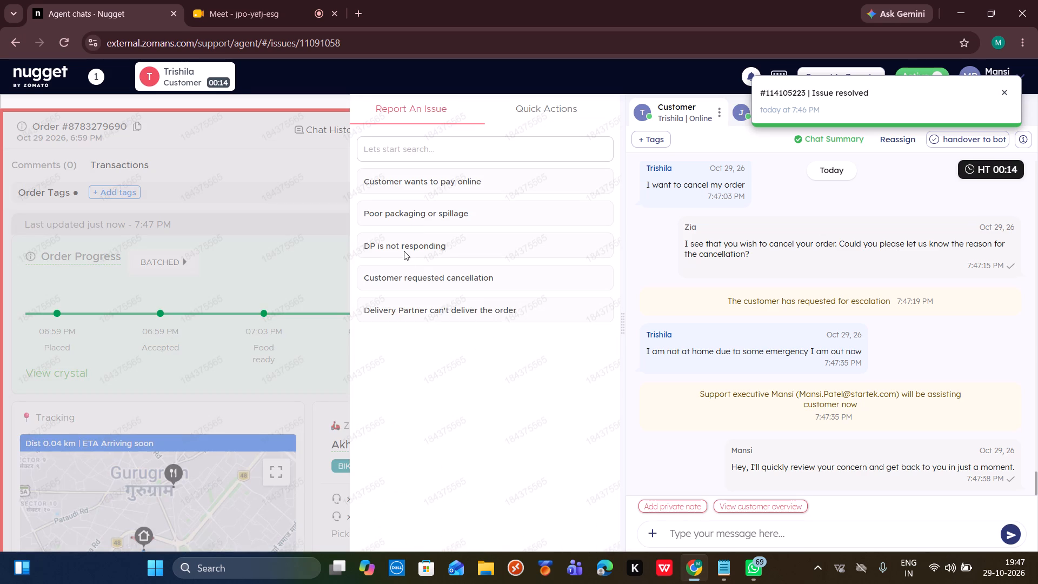
left_click(412, 278)
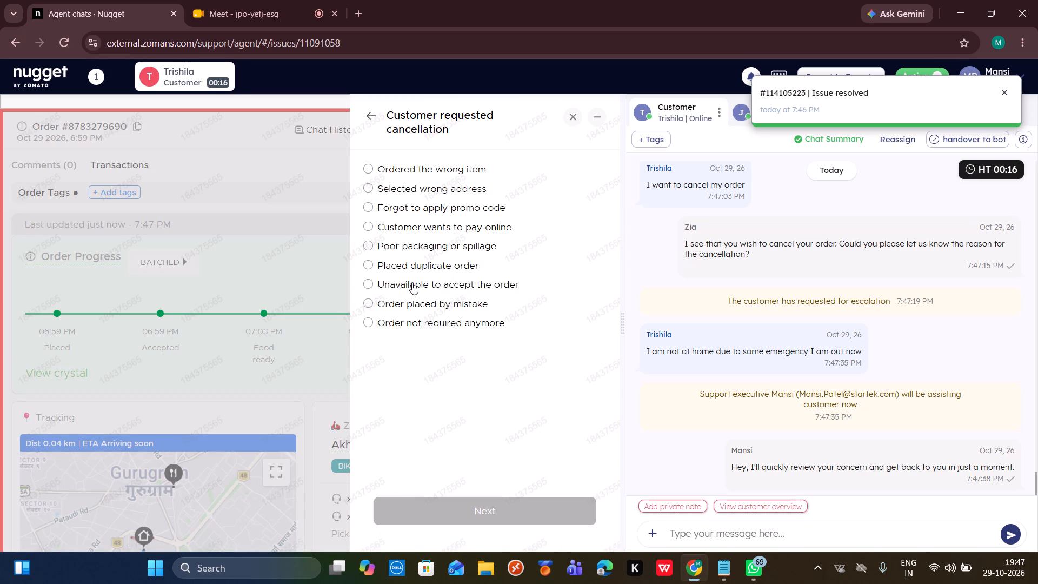
left_click(412, 282)
left_click(402, 501)
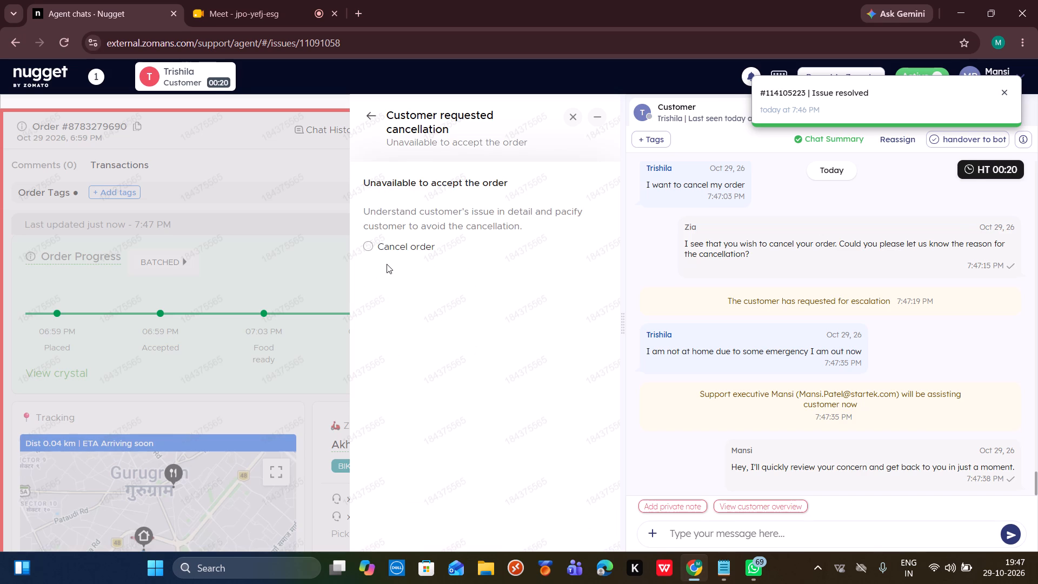
left_click(414, 249)
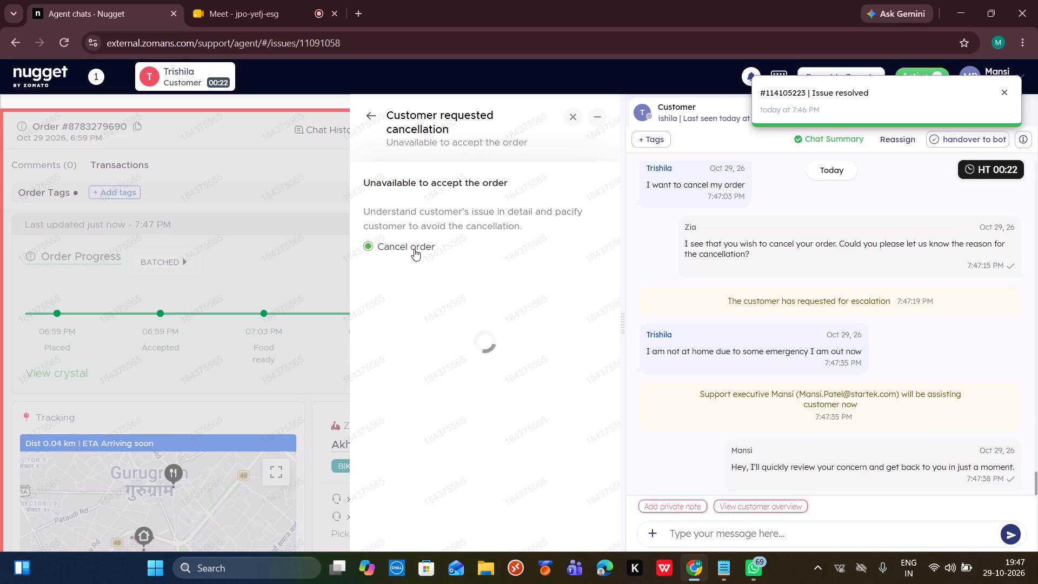
Send the customer: "I am calling you for better assistance".
left_click(681, 537)
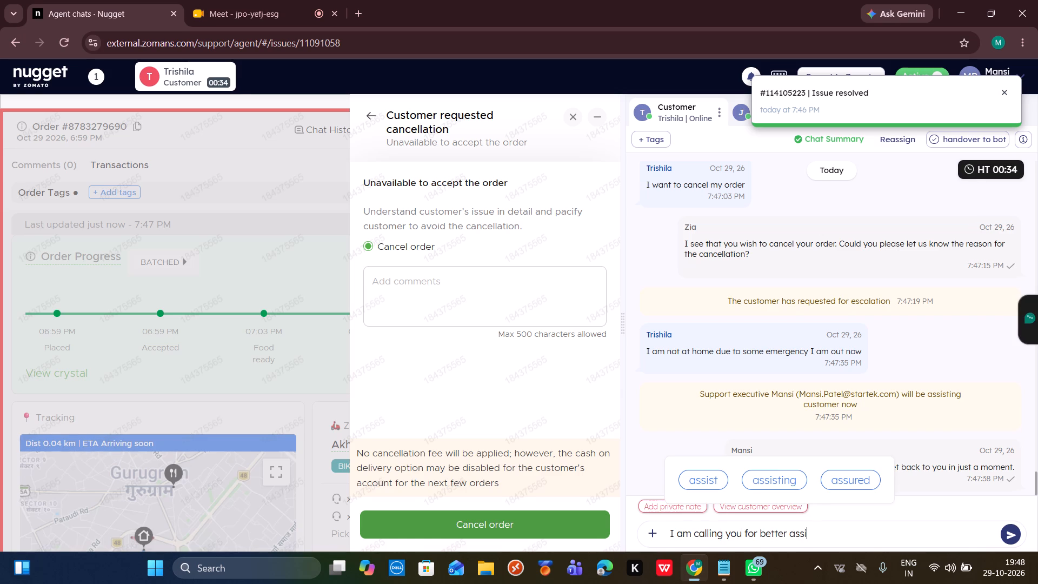
key("Return")
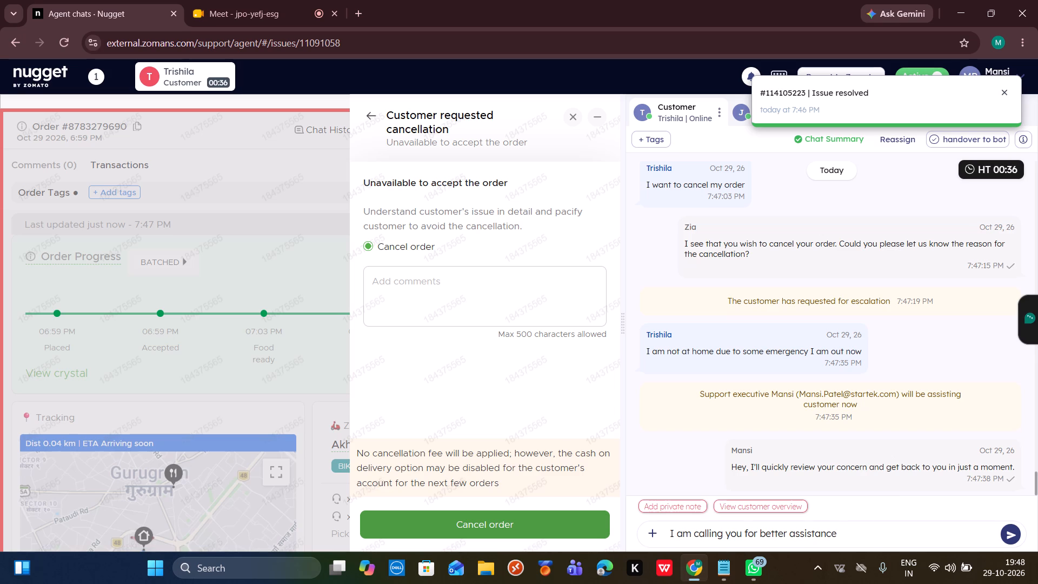
Close the cancellation form without submitting it and place a callback call to the customer.
left_click(576, 116)
scroll(498, 417, "down", 1)
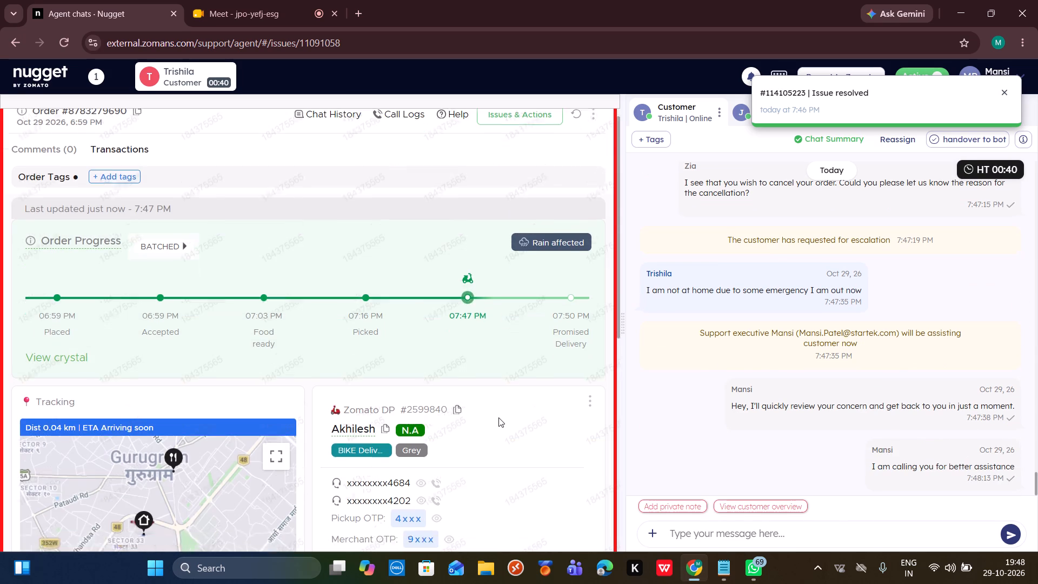
scroll(498, 417, "down", 2)
scroll(727, 320, "up", 4)
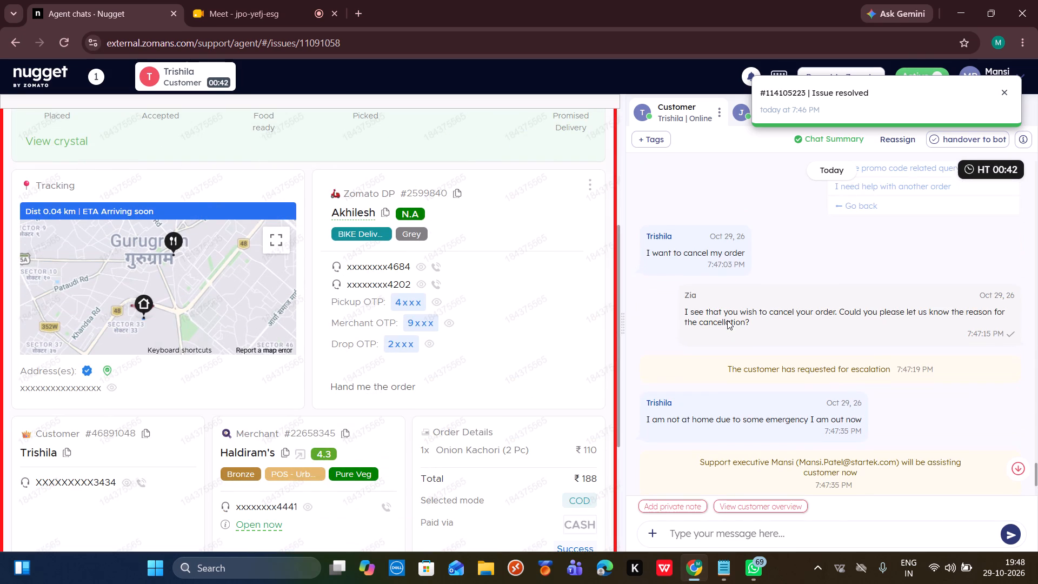
scroll(727, 320, "up", 2)
scroll(727, 320, "down", 10)
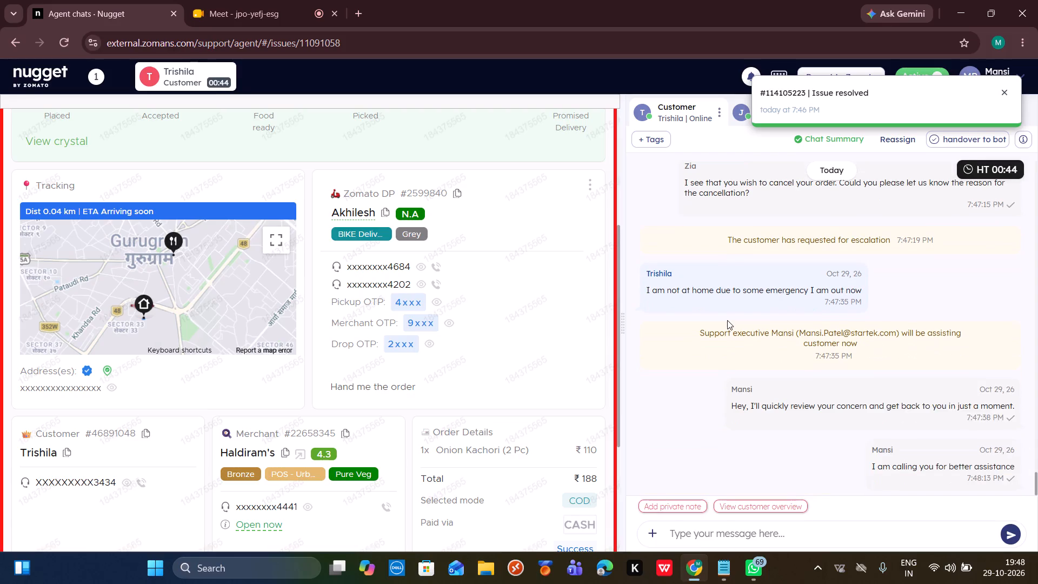
scroll(727, 320, "down", 3)
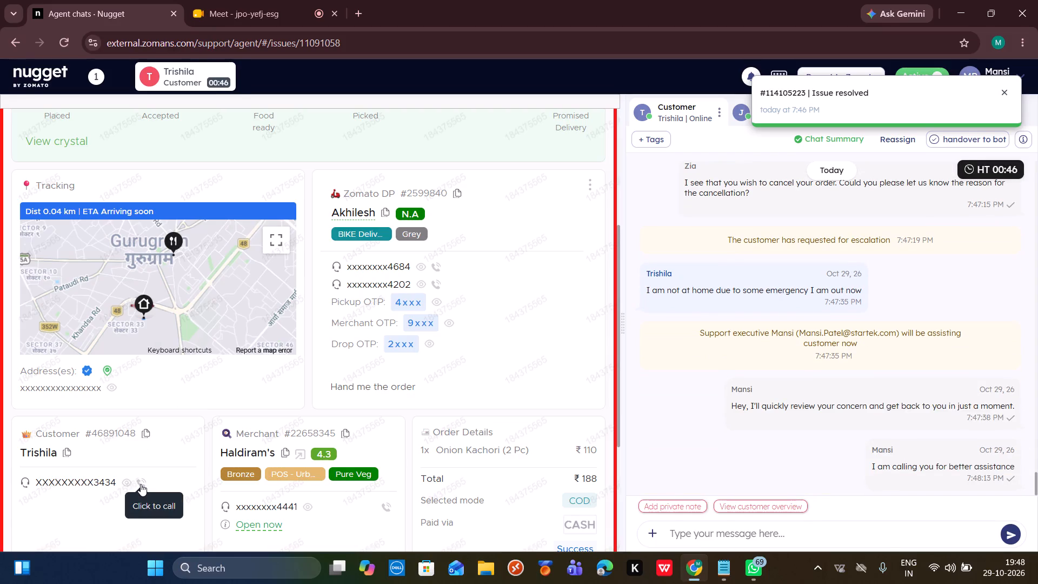
left_click(141, 484)
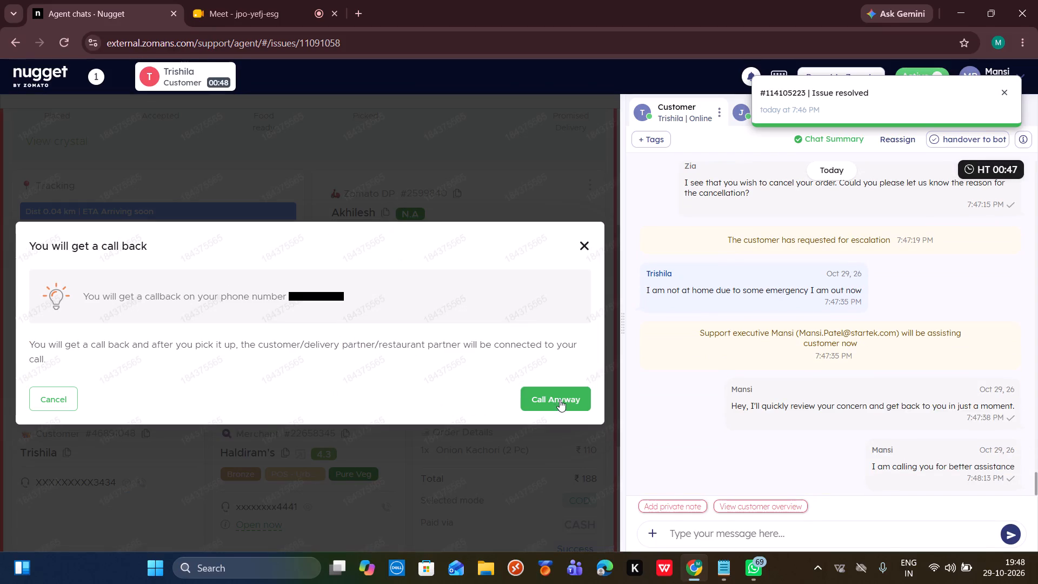
left_click(560, 400)
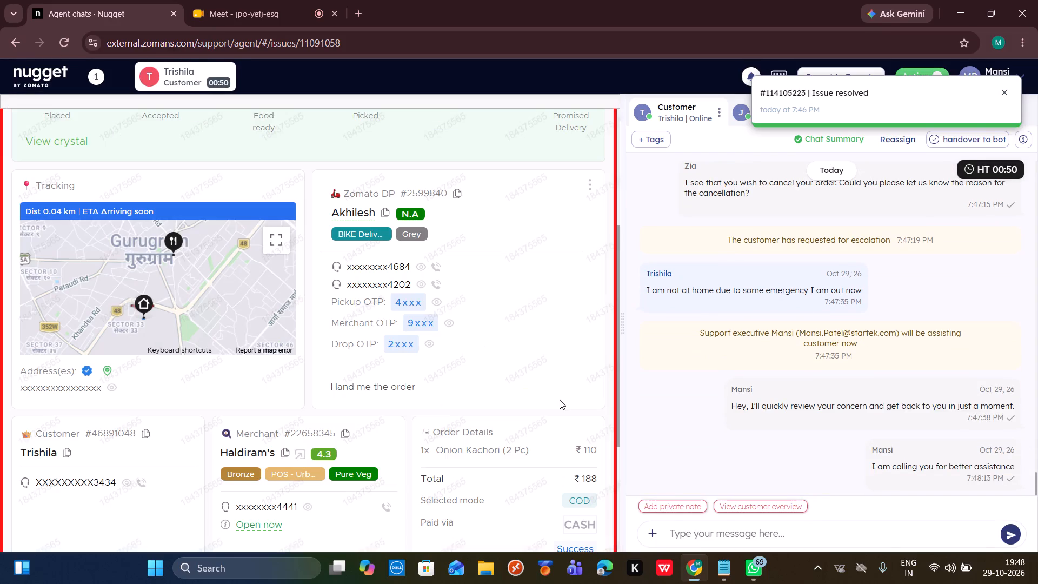
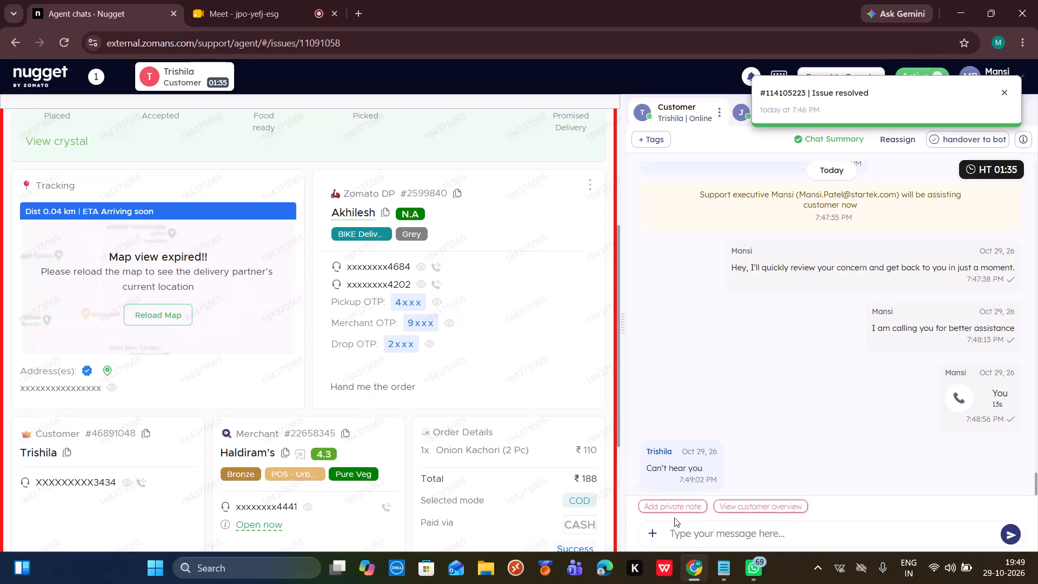
Send the customer: "Yes mam even I cant hear you , might be due to some technical glitch".
left_click(675, 527)
key("y")
type("es mam even")
key("space")
type("I")
key("space")
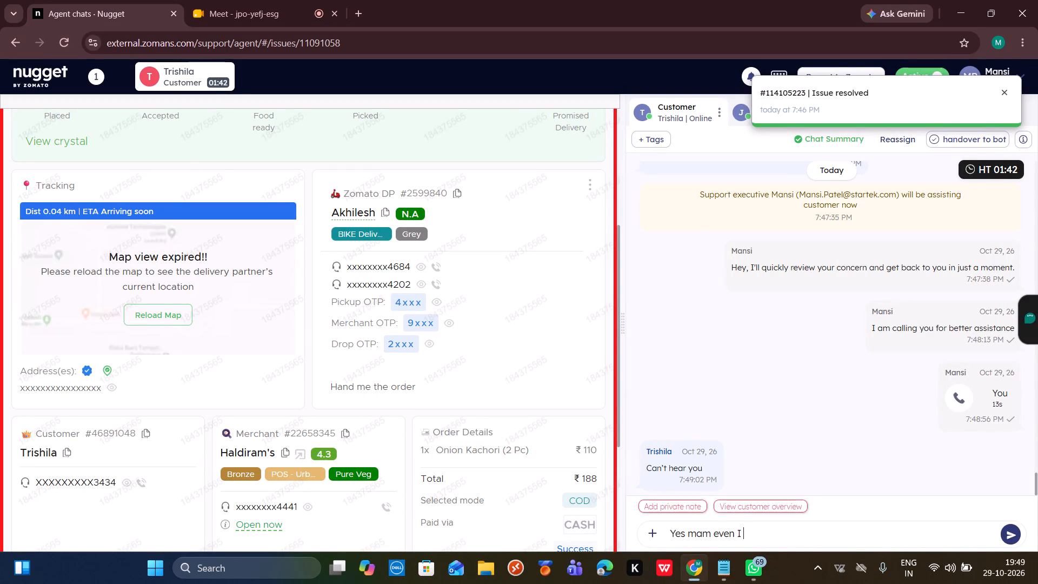
type("cant hear yiu ,")
key("space")
key("BackSpace")
key("BackSpace")
key("BackSpace")
key("BackSpace")
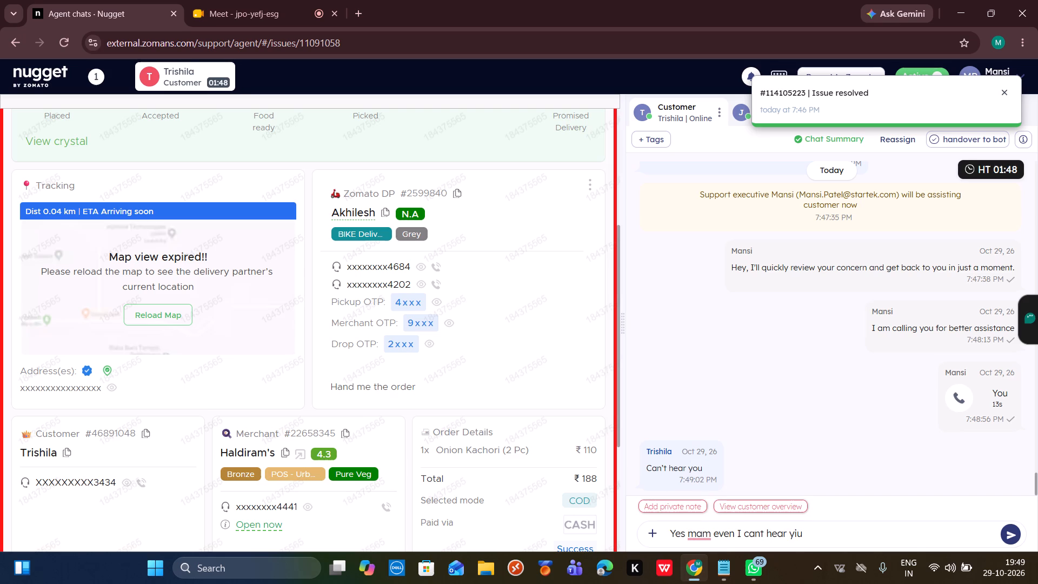
key("BackSpace")
type("ou , might be duet")
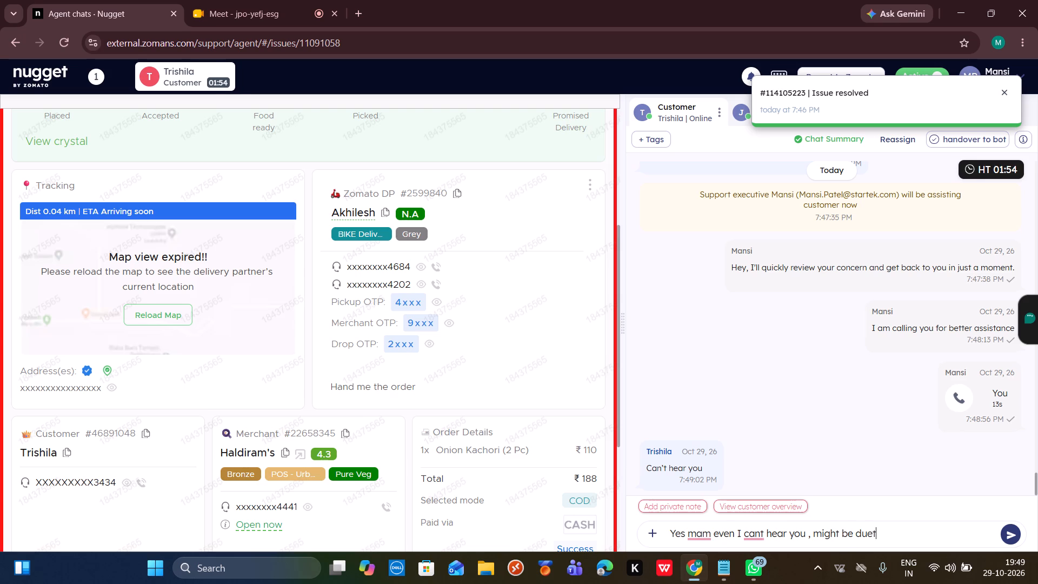
key("BackSpace")
key("space")
type("to some techn")
type("ica")
type("l glitch")
key("space")
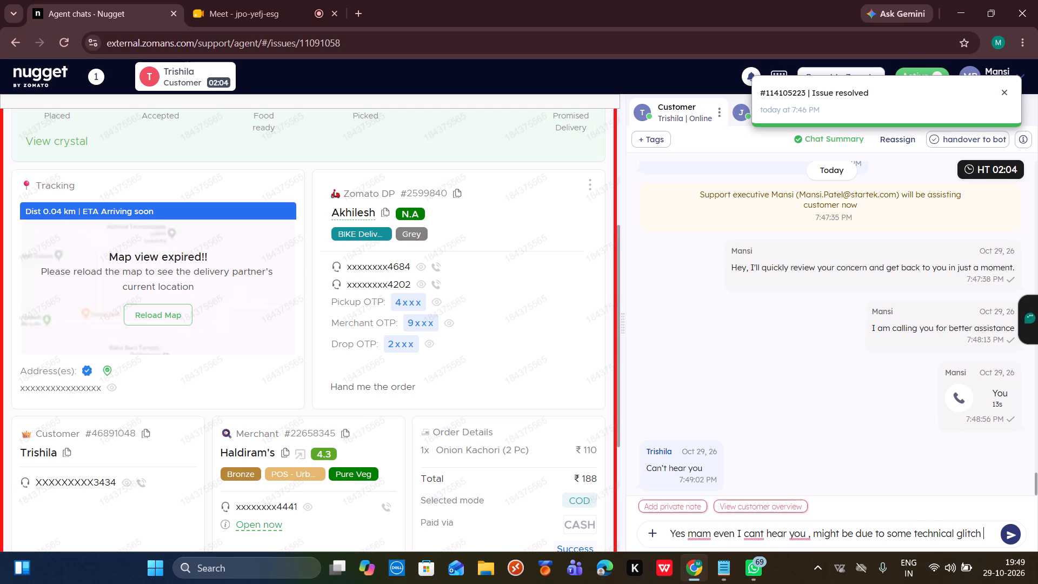
key("Return")
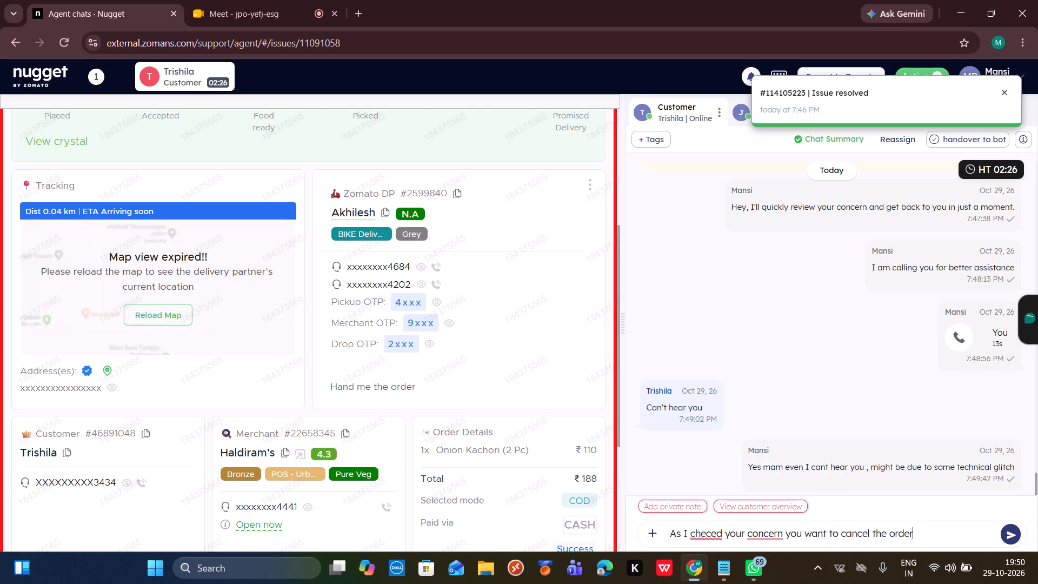
Send the customer "As I checed your concern you want to cancel the order", plus the spelling correction "checked" as a separate message.
key("Return")
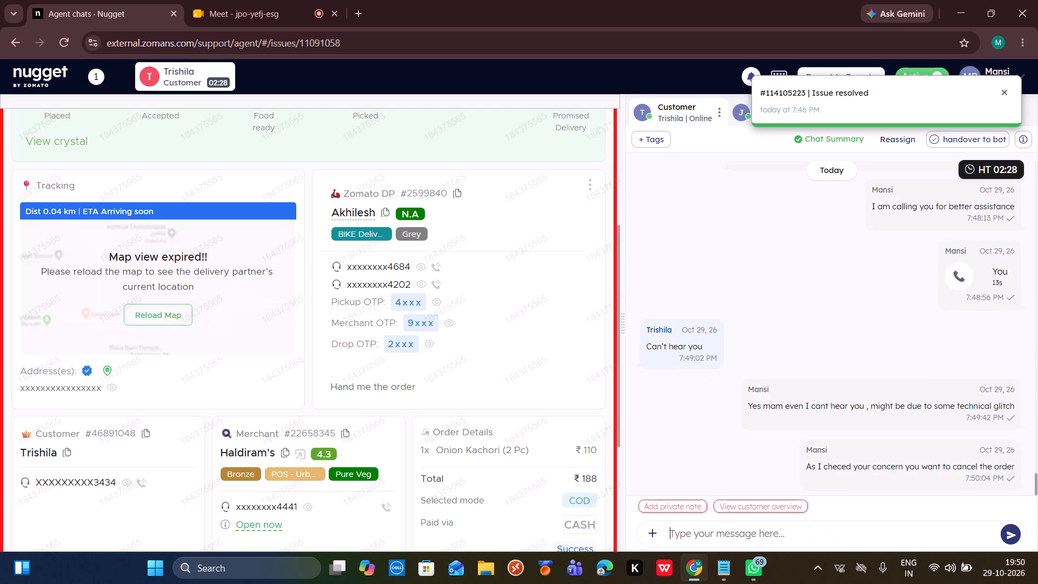
type("checked")
key("Return")
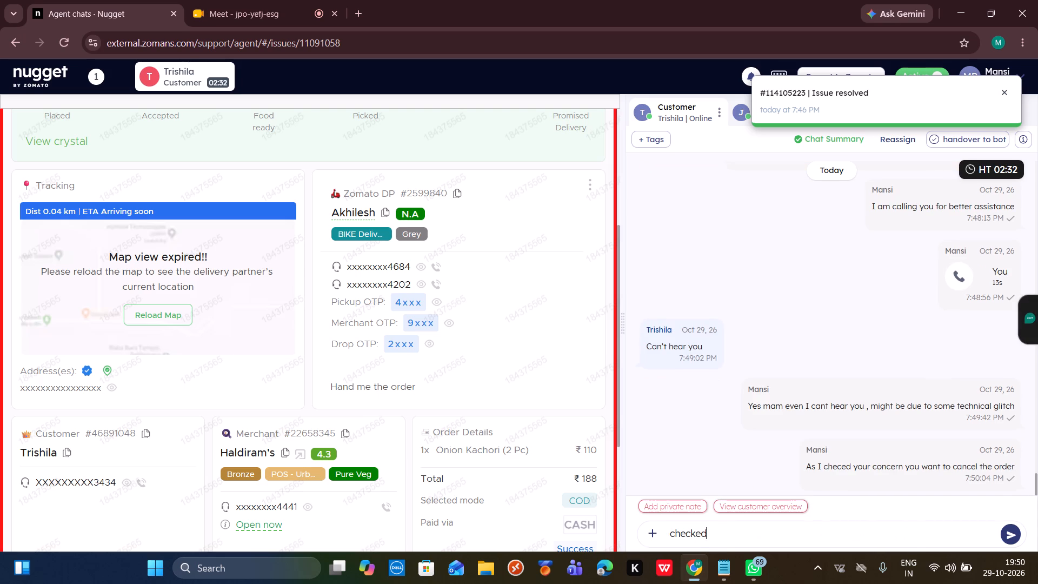
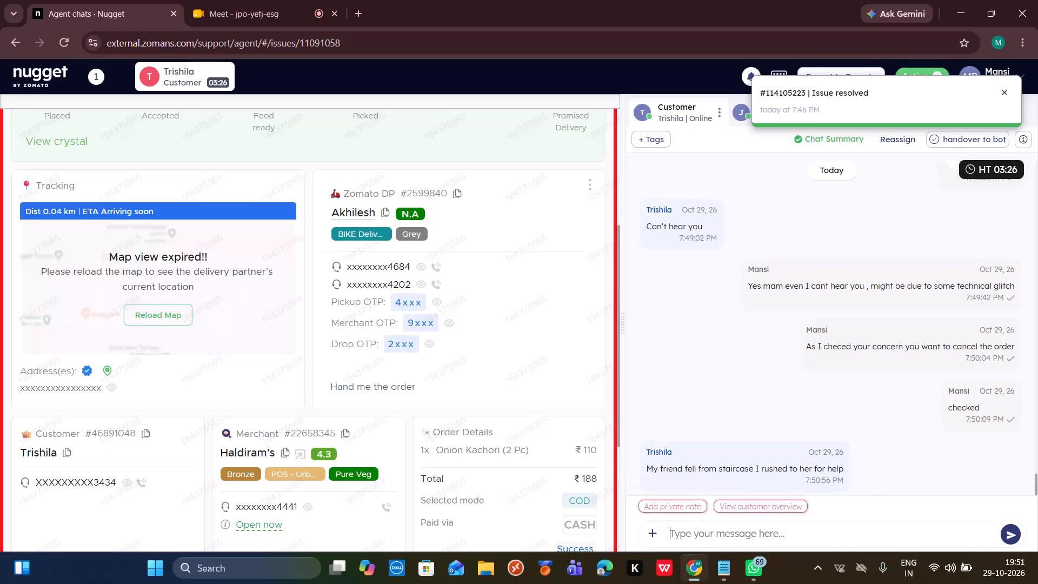
Send the customer an apology, warning that cancelling the already-arrived order might block COD on further orders, and ask whether to proceed with cancellation.
type("orry o")
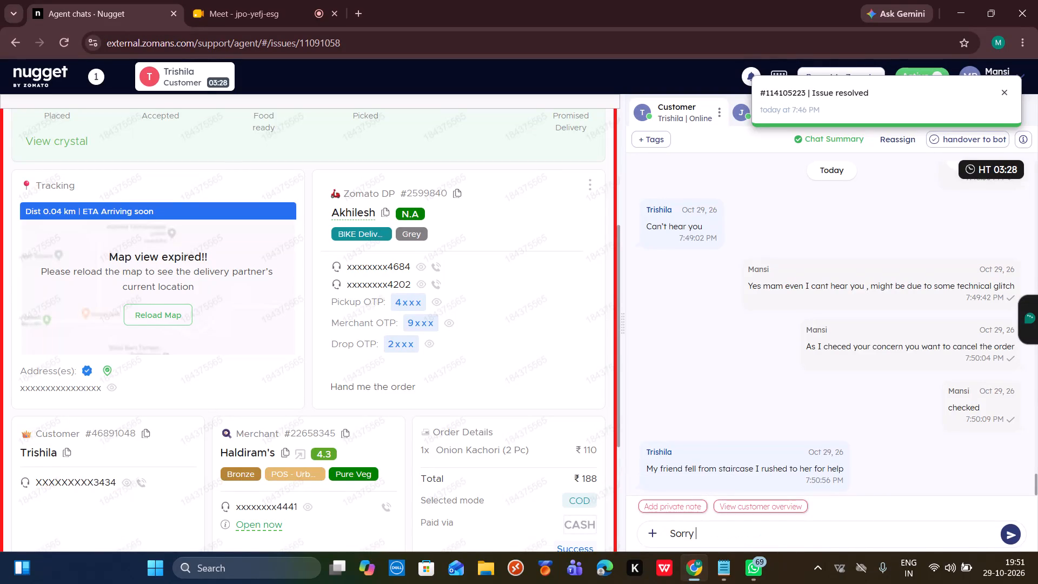
key("BackSpace")
type("to hear that mam , however as the")
key("space")
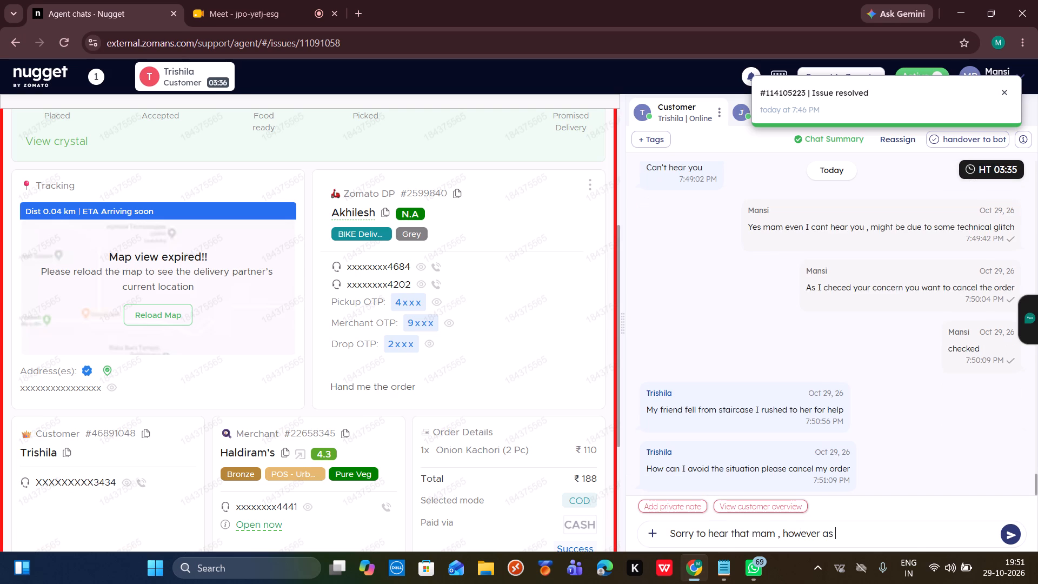
type("order has arr")
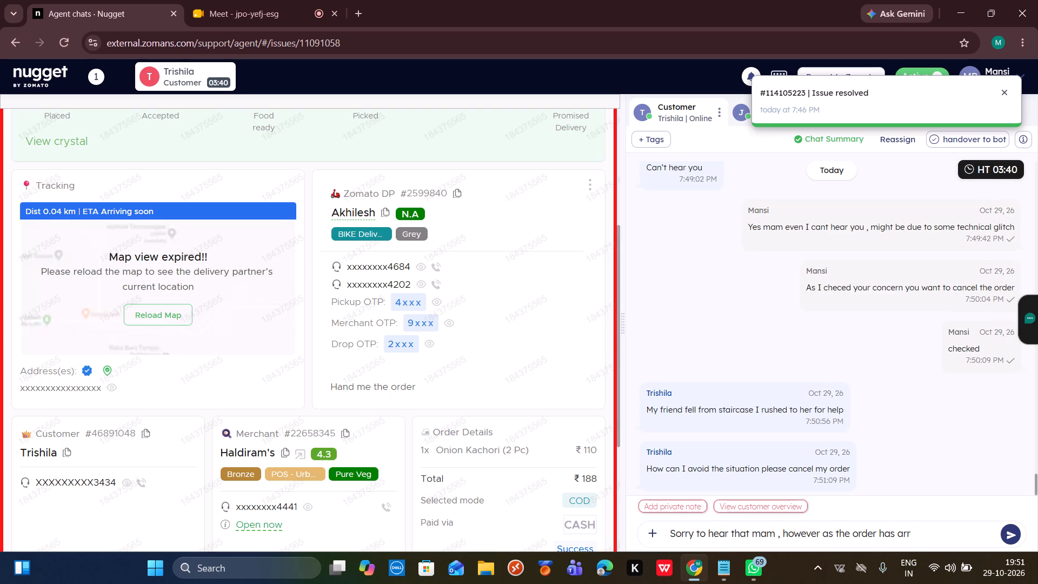
key("o")
key("BackSpace")
type("ived at the location even if")
key("space")
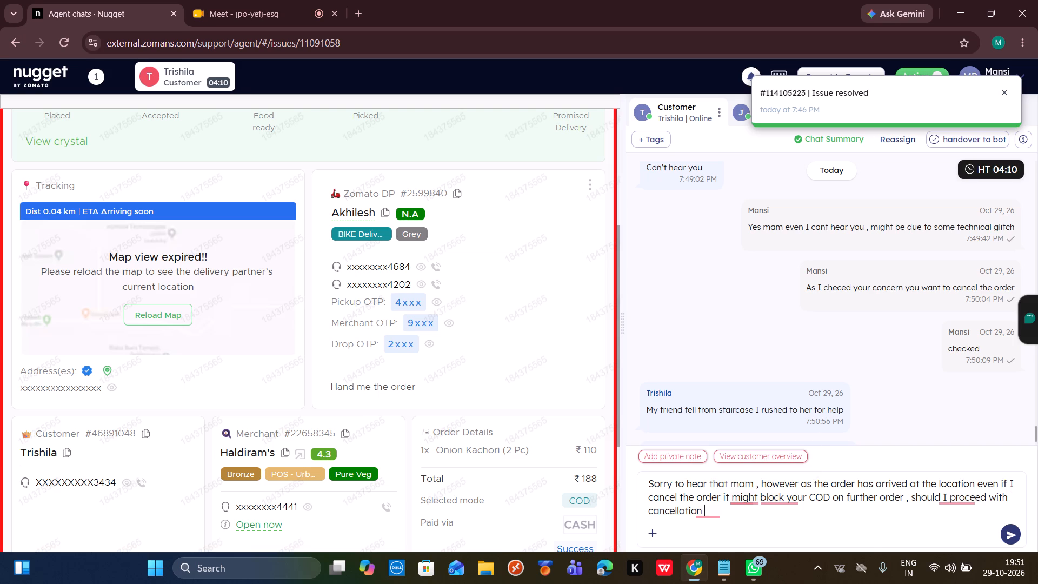
key("Return")
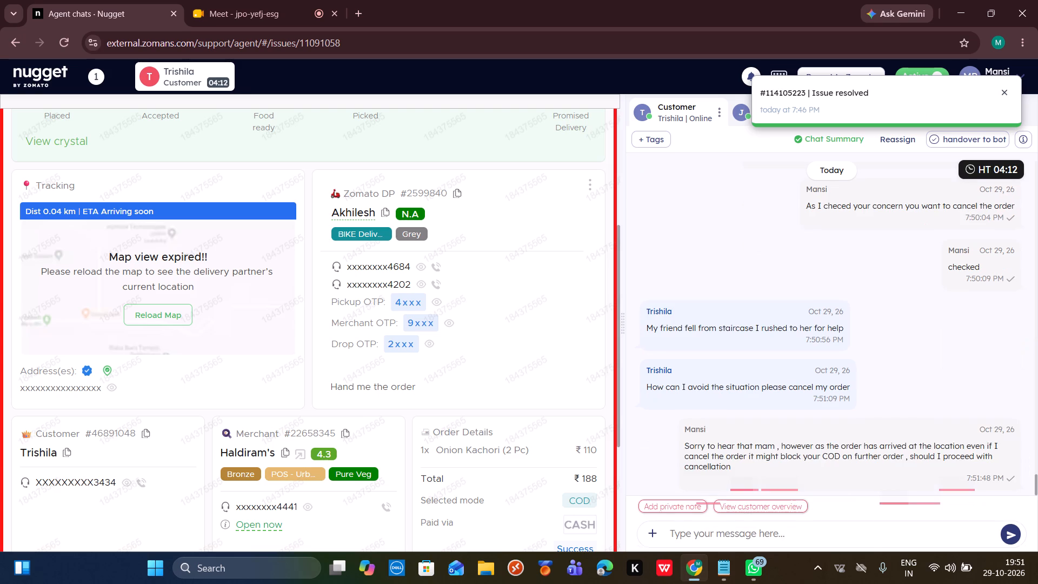
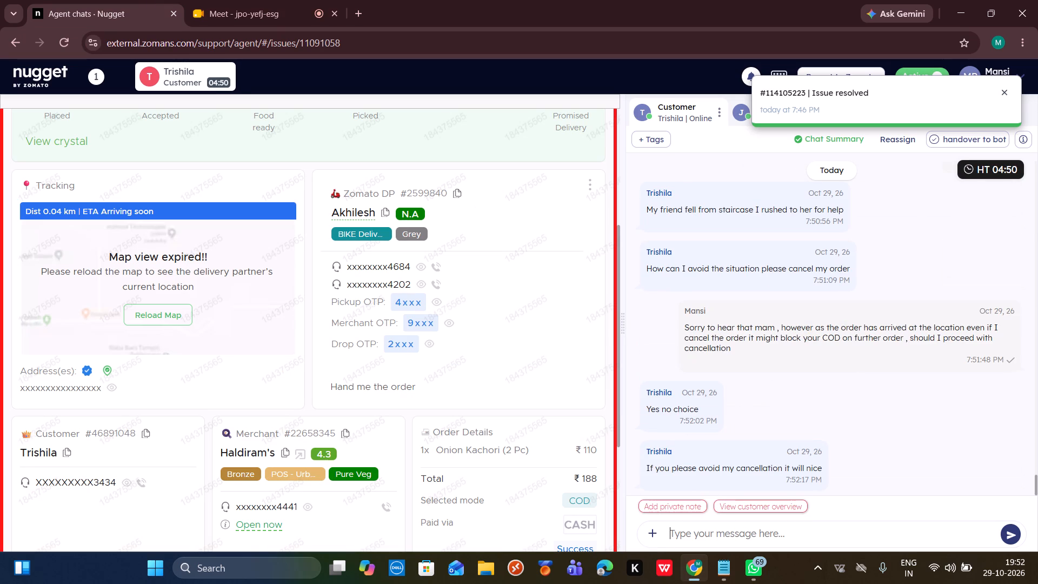
Reply to the customer: "We will try our better , but as of now I just cancel your order".
type("e will try our better , but as of")
key("space")
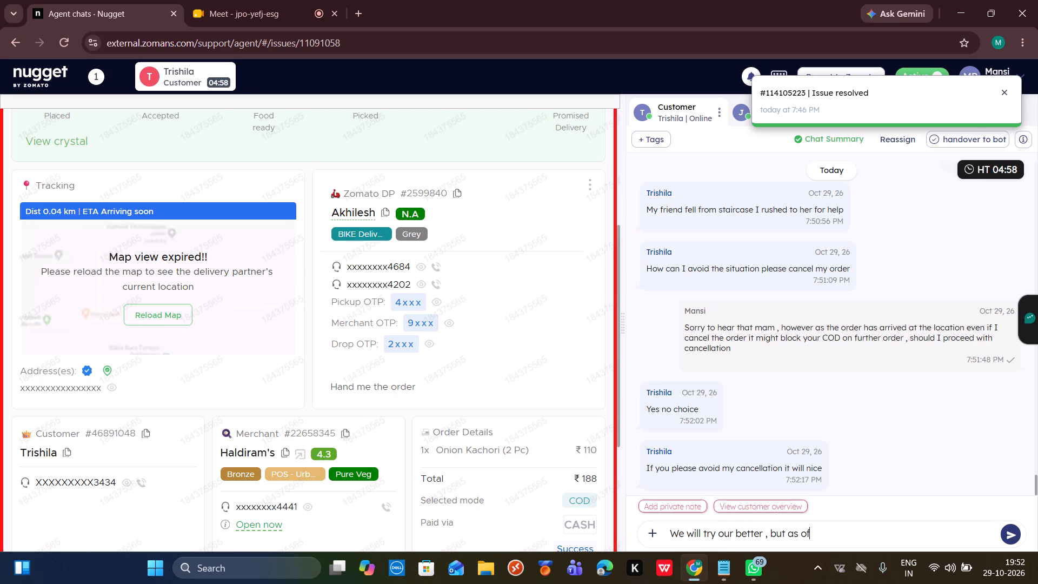
type("now")
key("space")
key("space")
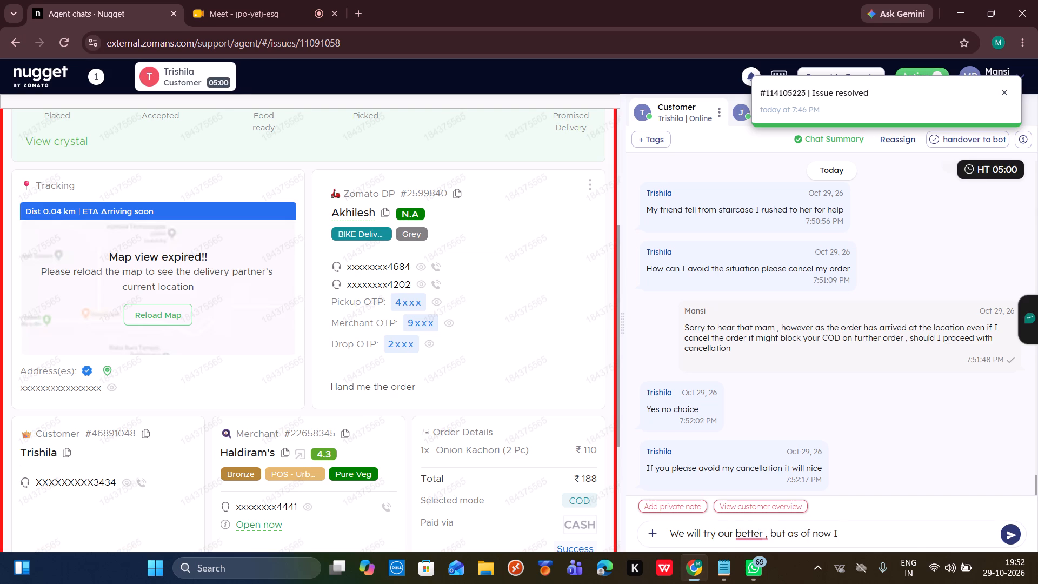
type("just cancel your order")
key("space")
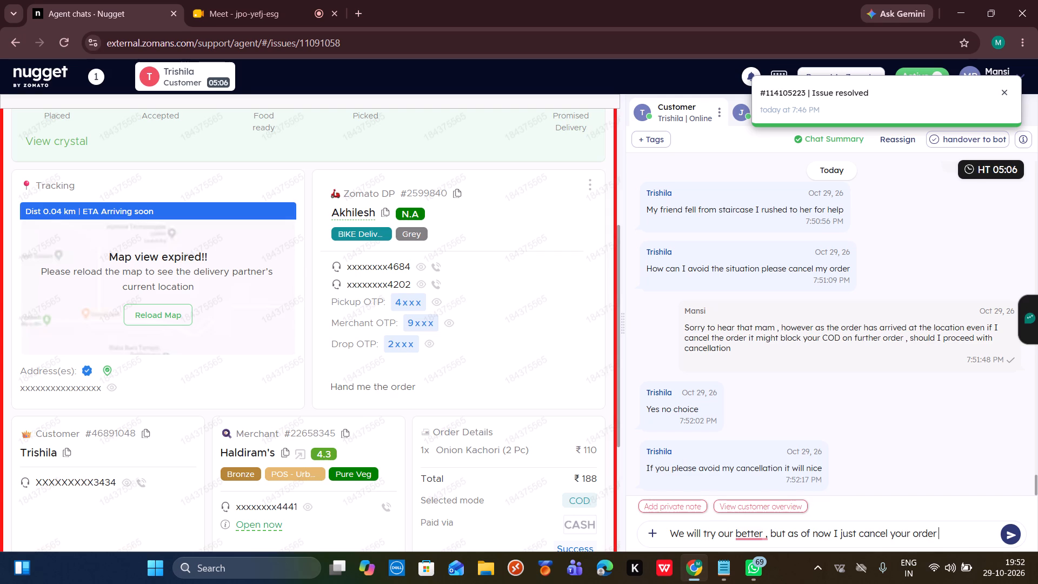
key("Return")
Refresh the order details and prepare a customer-requested cancellation with the reason "Order not required anymore" and the Cancel order option.
scroll(485, 382, "up", 11)
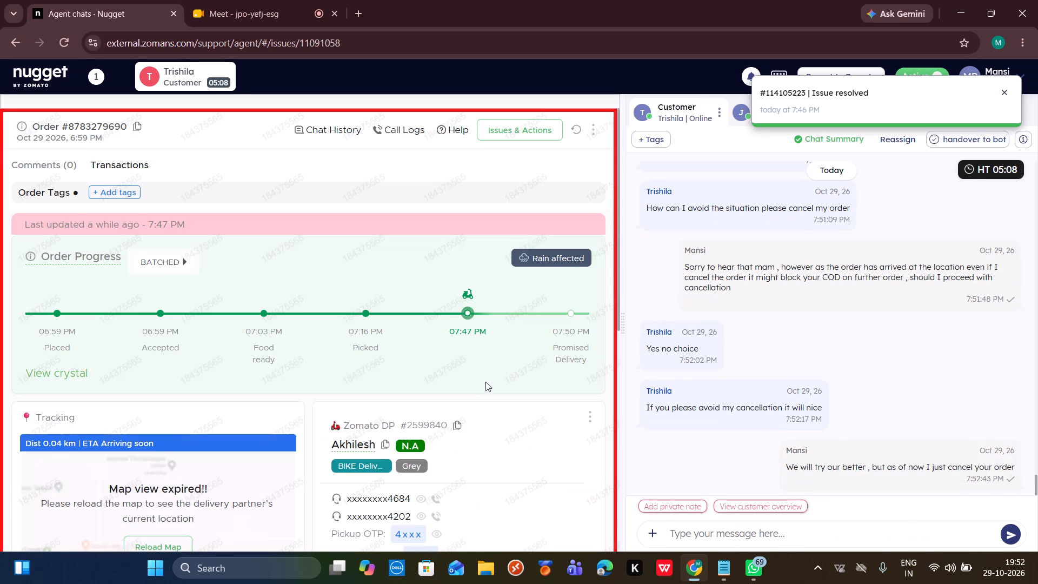
scroll(485, 382, "up", 5)
left_click(576, 132)
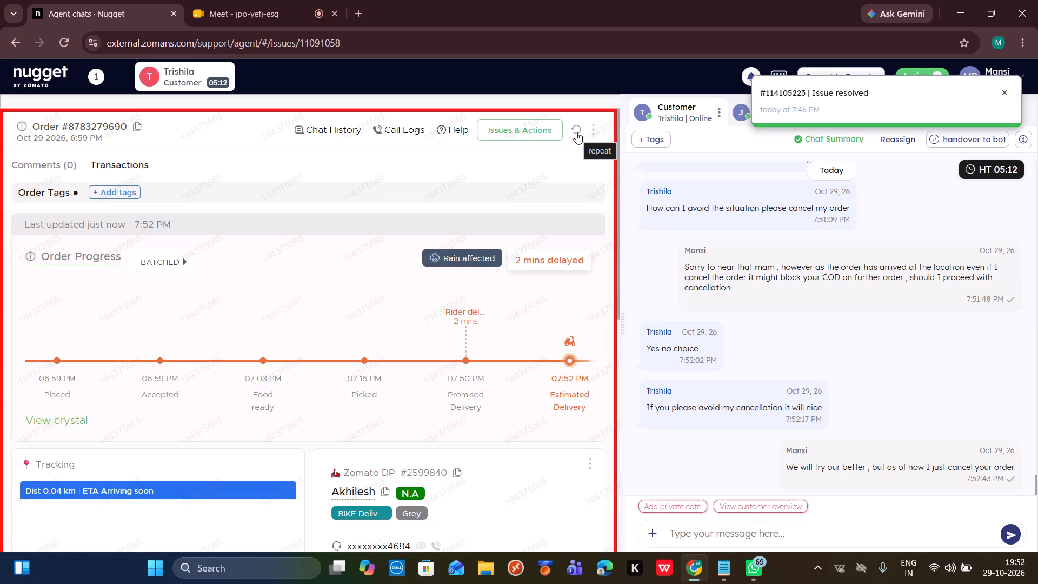
left_click(537, 122)
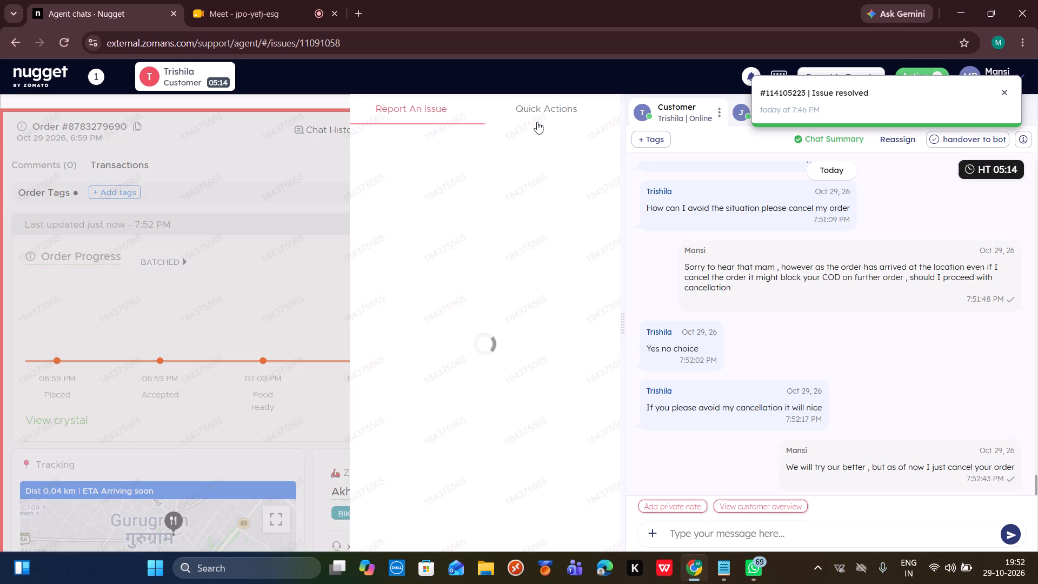
left_click(479, 308)
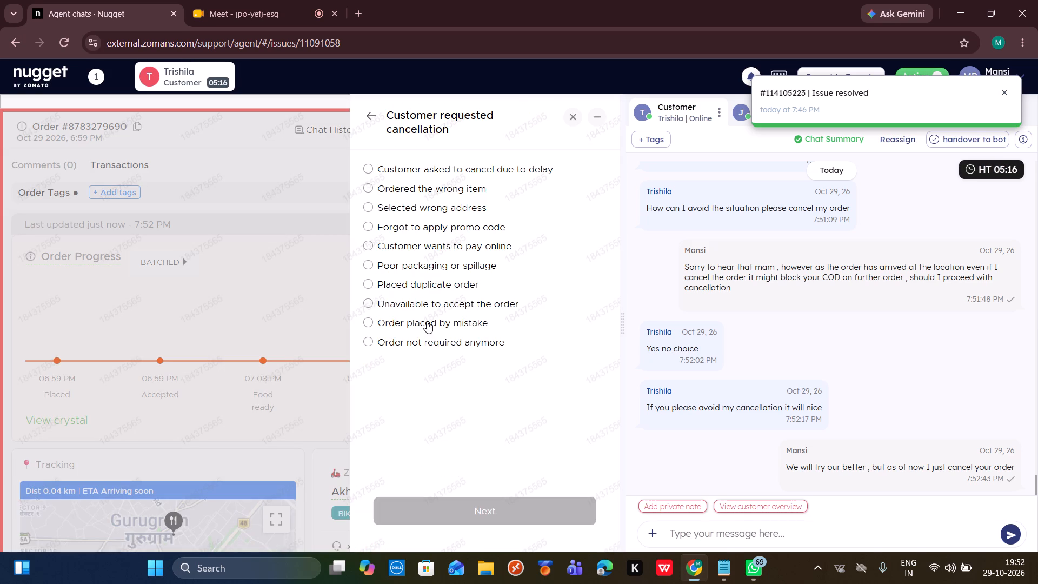
left_click(421, 345)
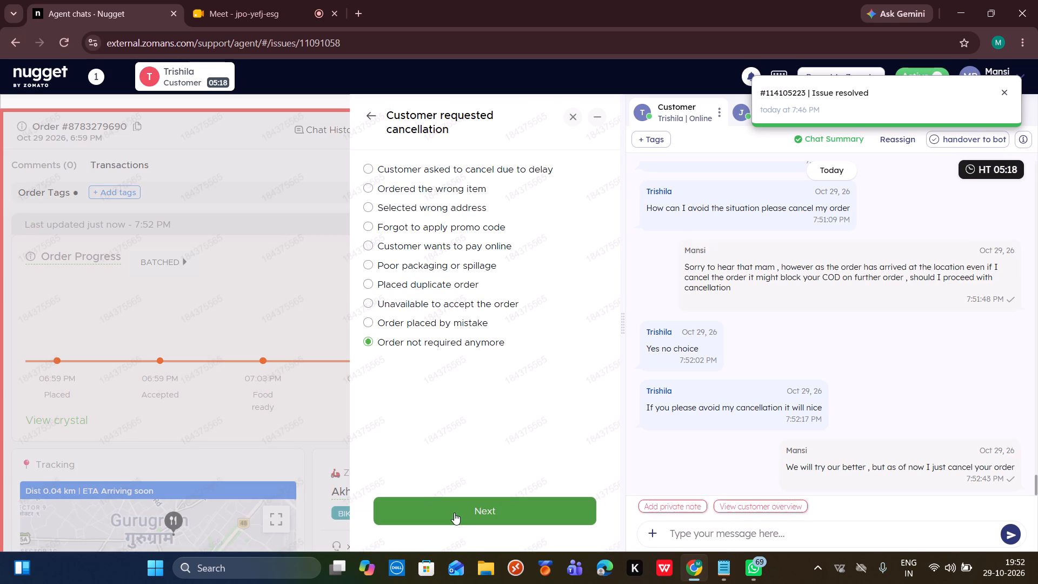
left_click(454, 513)
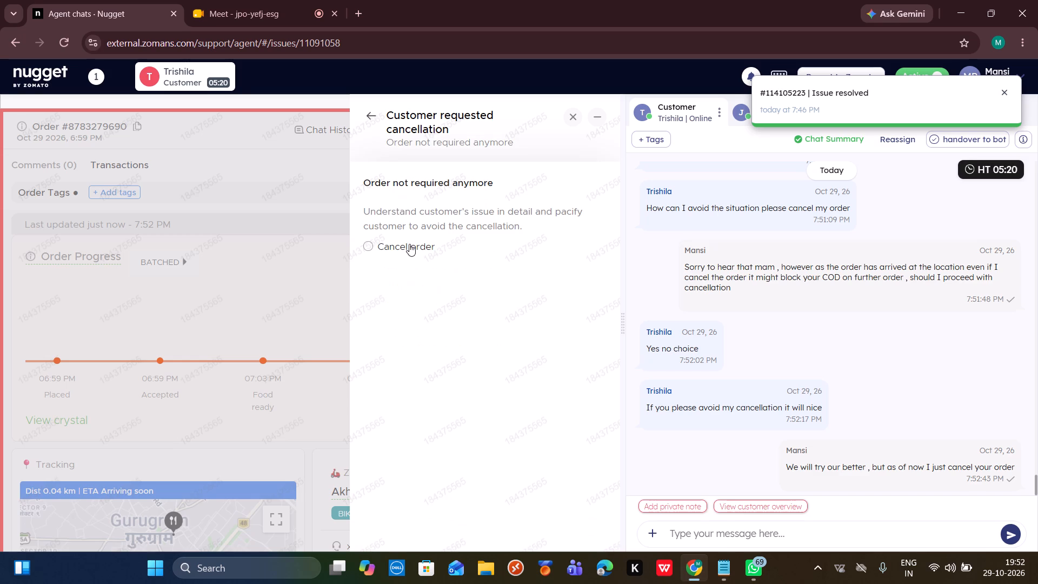
left_click(408, 248)
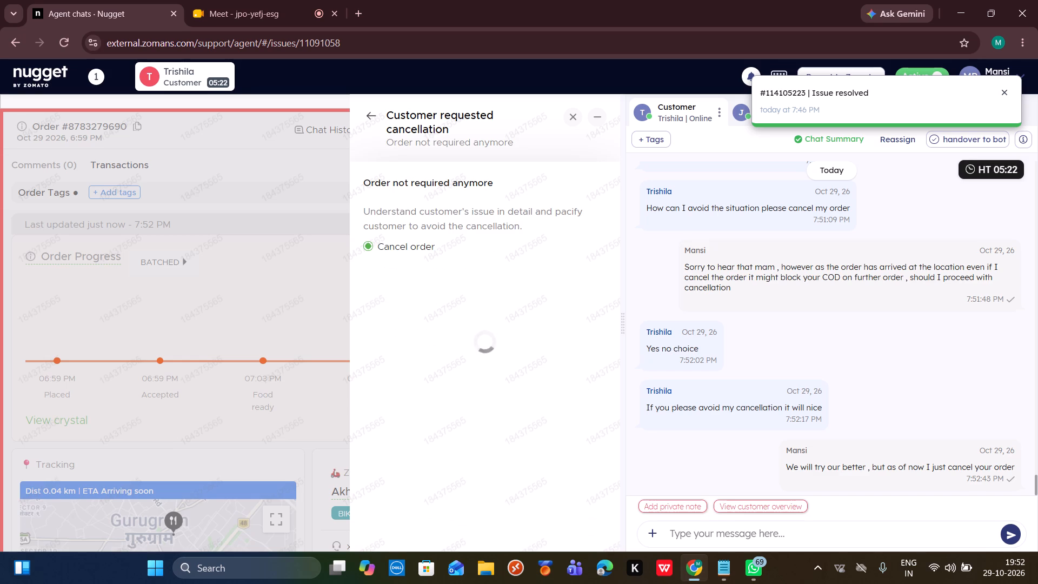
Send the customer the one-word correction "best" in the chat.
left_click(696, 541)
type("best")
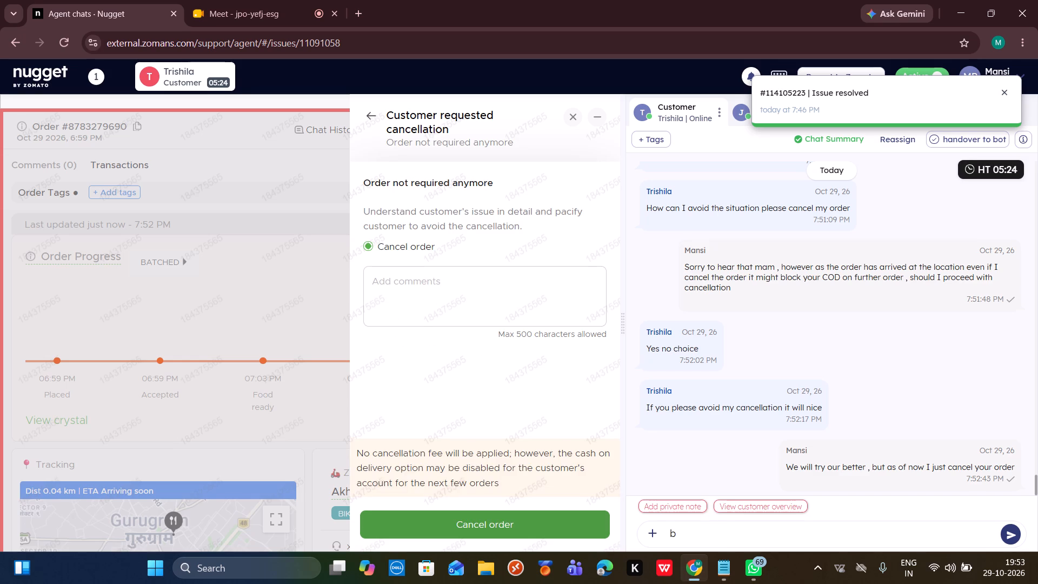
key("Return")
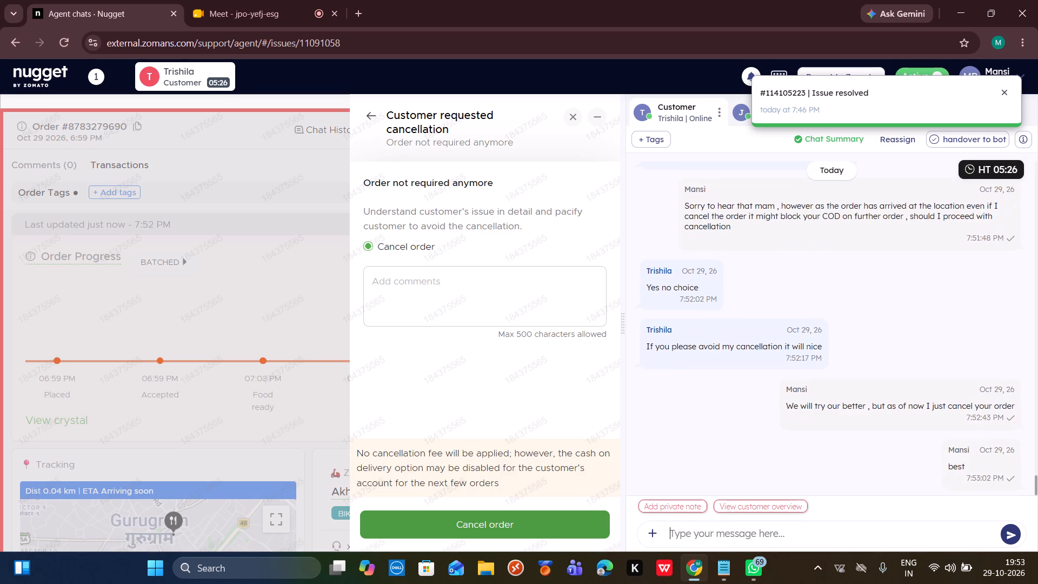
Add the comment "cx adment" to the cancellation request and submit the order cancellation.
left_click(439, 288)
type("cx adment")
left_click(416, 524)
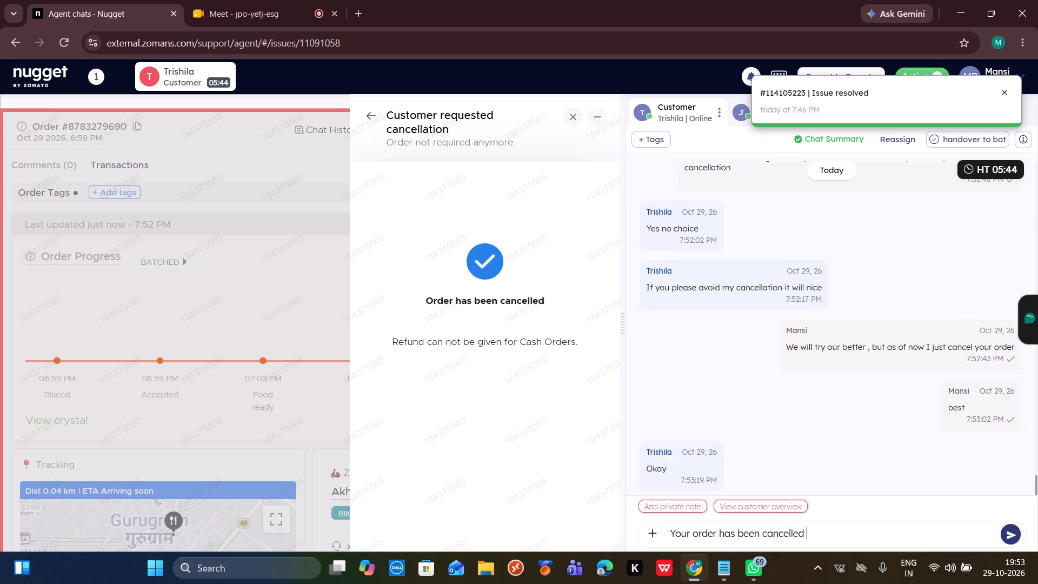
Send the customer the message "Your order has been cancelled".
key("Return")
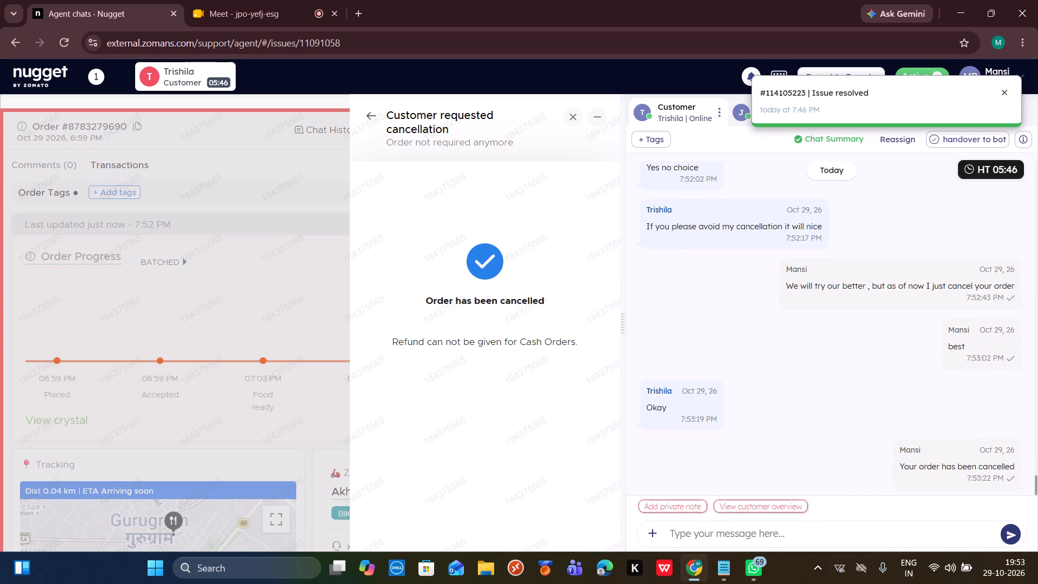
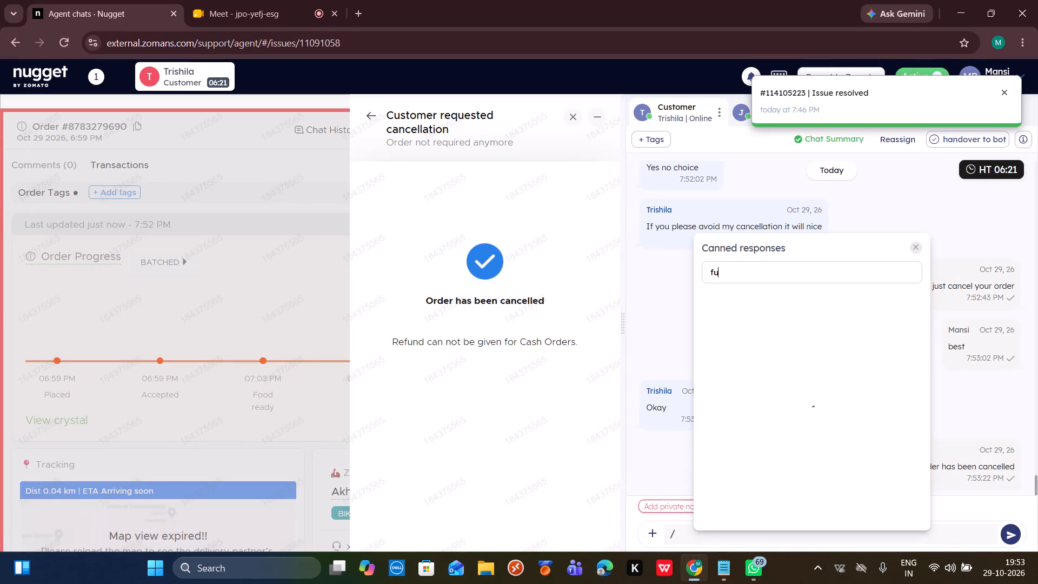
Send the customer the canned response "Is there anything else apart from this I may help you with?".
left_click(774, 307)
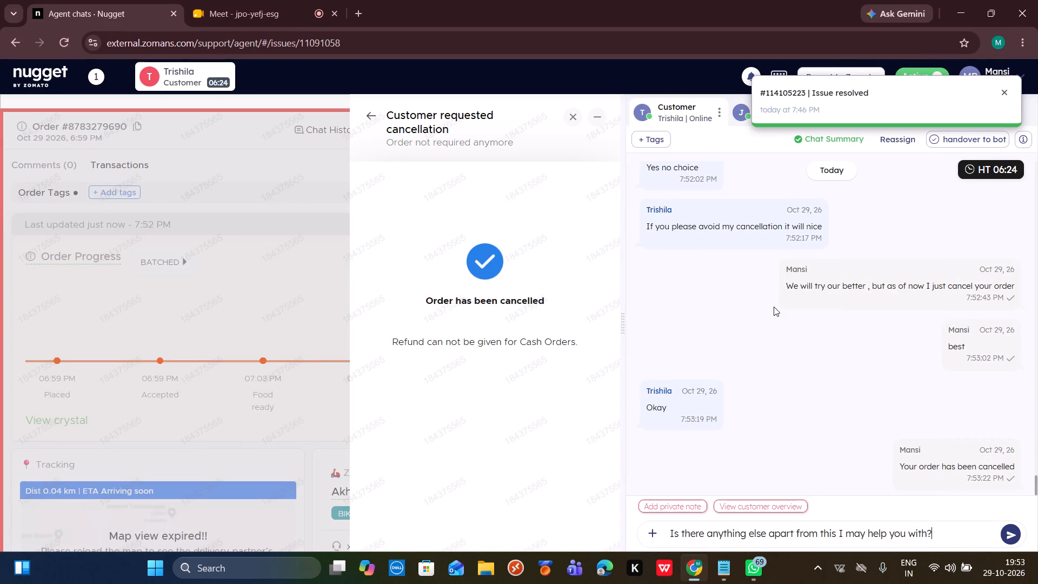
key("Return")
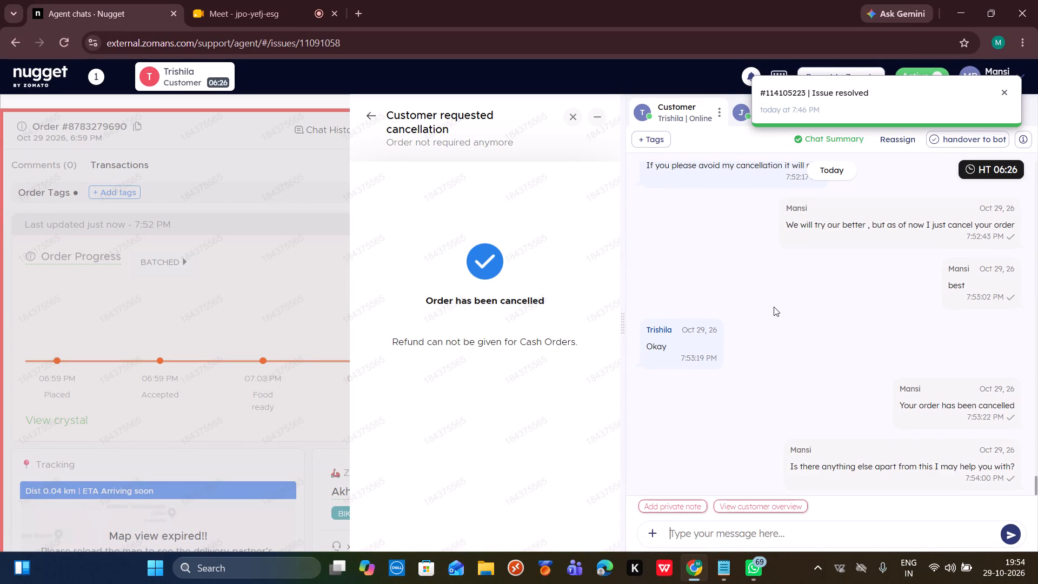
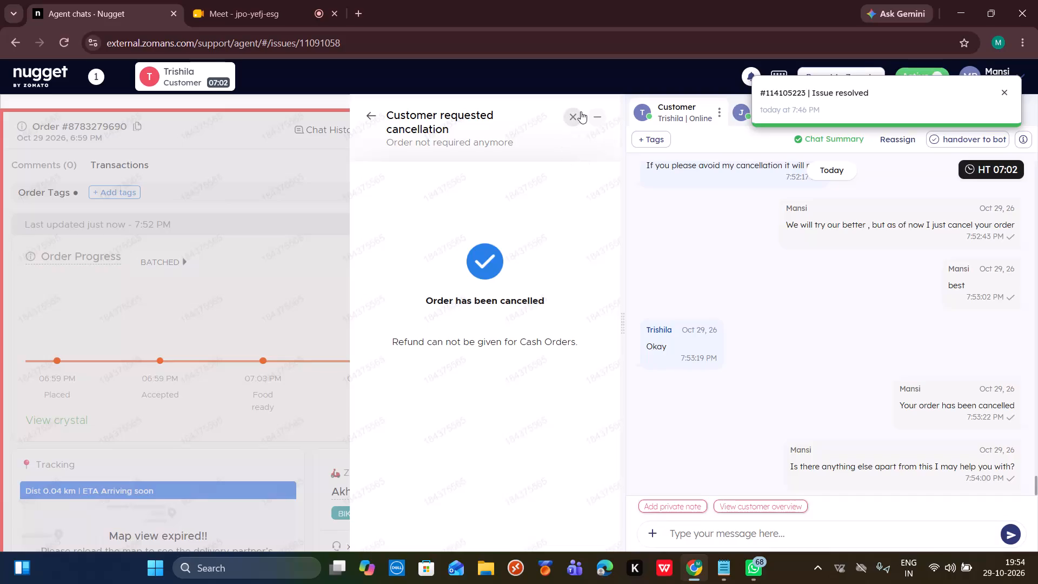
Close the completed cancellation form, look over the order's details and refresh the order information.
left_click(569, 119)
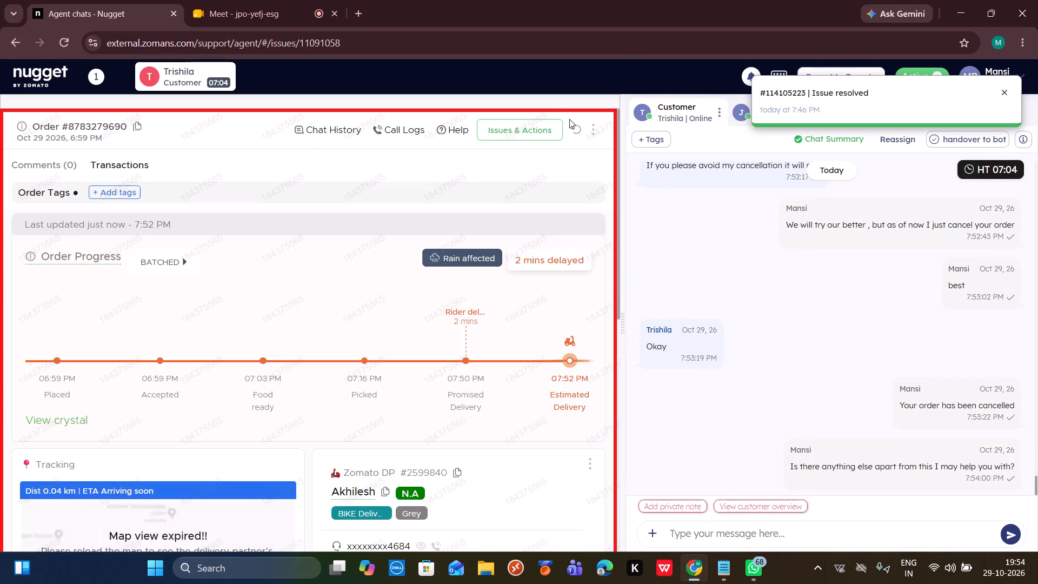
scroll(507, 381, "down", 6)
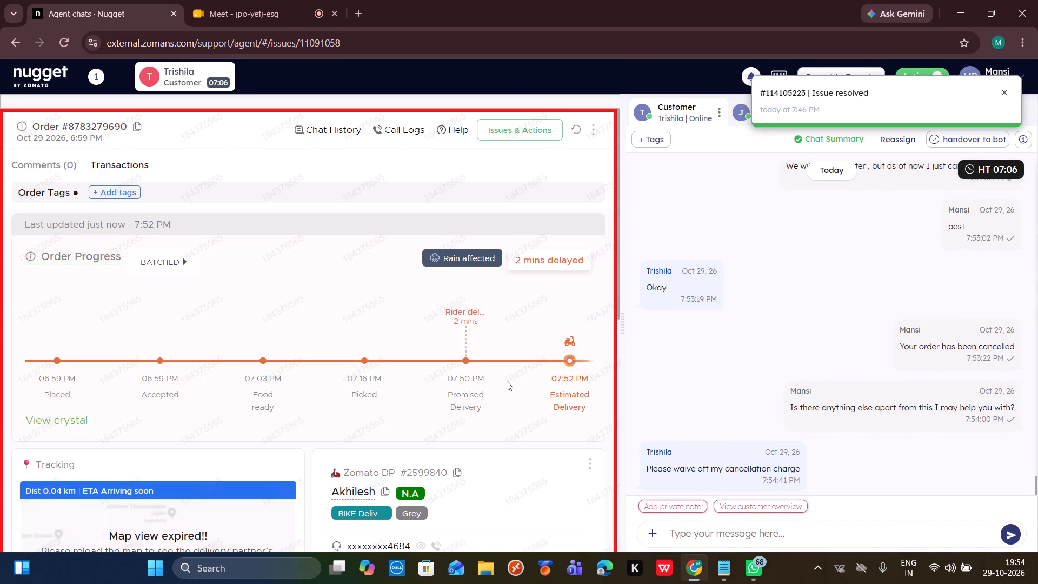
scroll(507, 381, "down", 5)
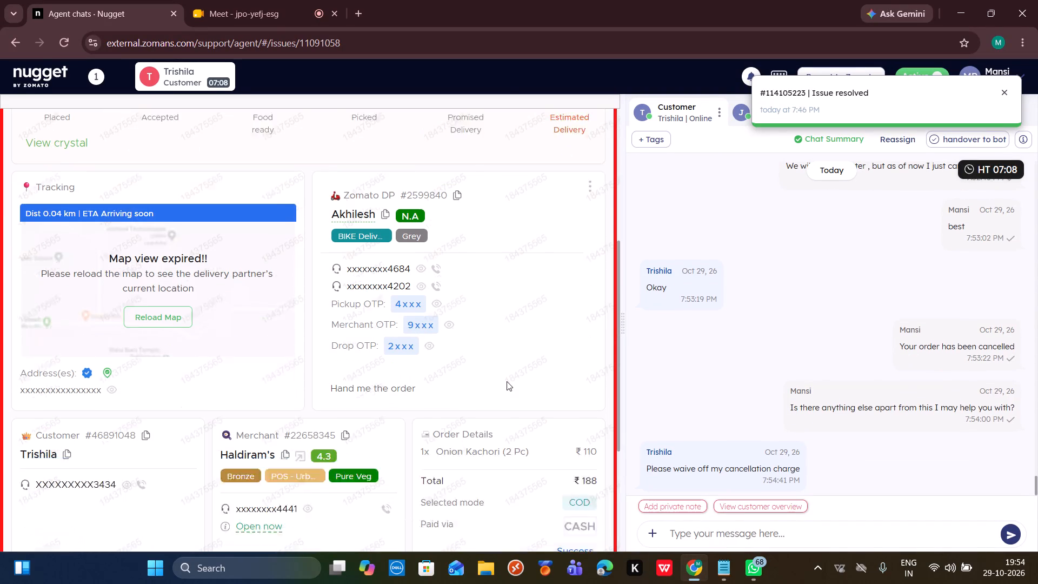
scroll(507, 381, "down", 2)
scroll(507, 381, "up", 19)
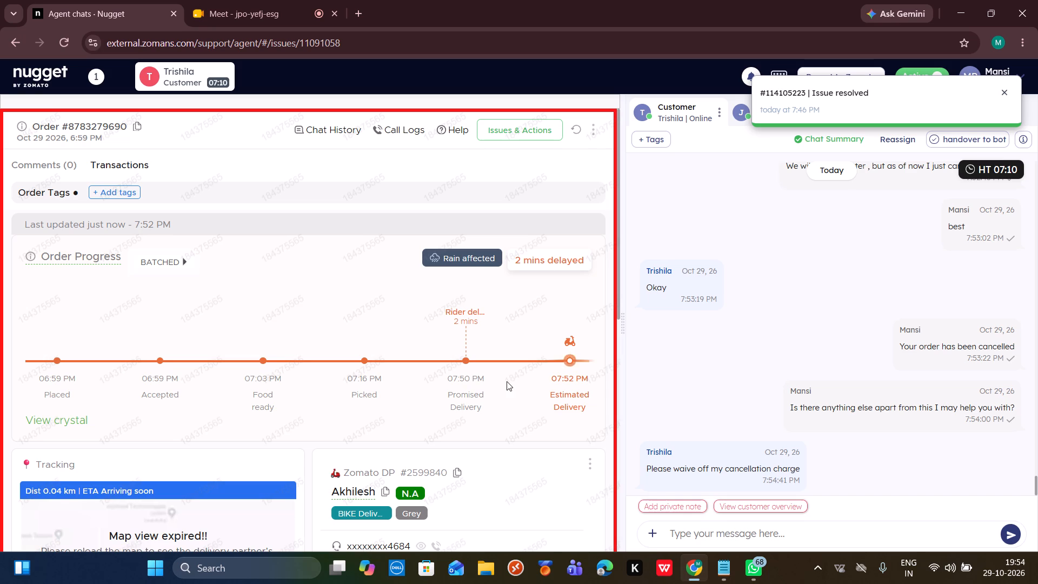
left_click(578, 129)
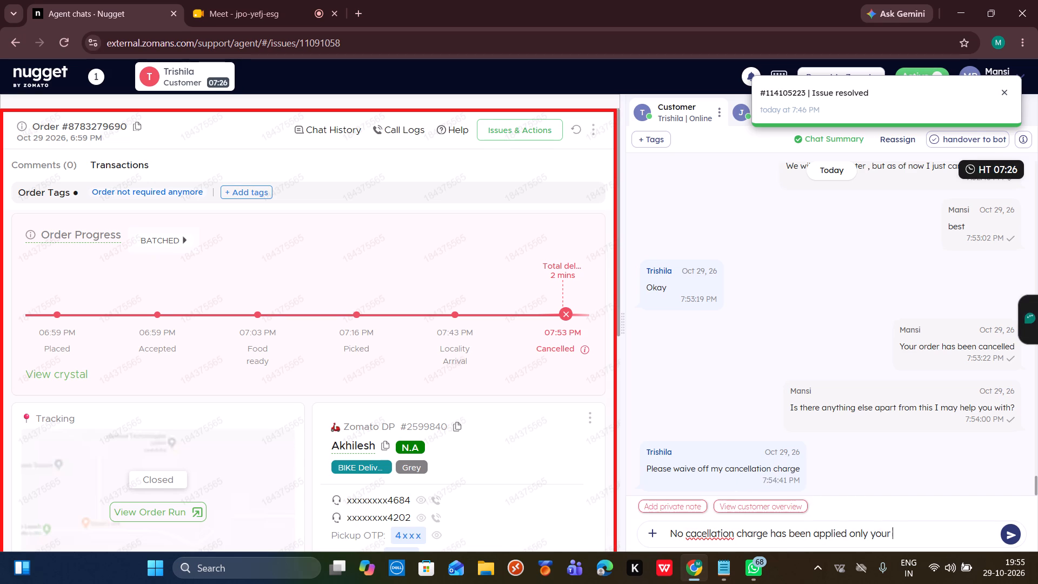
Send the customer: "No cancellation charge has been applied only your COD might get blocked , which will be enabled automatically after some prepaid orders".
key("BackSpace")
key("BackSpace")
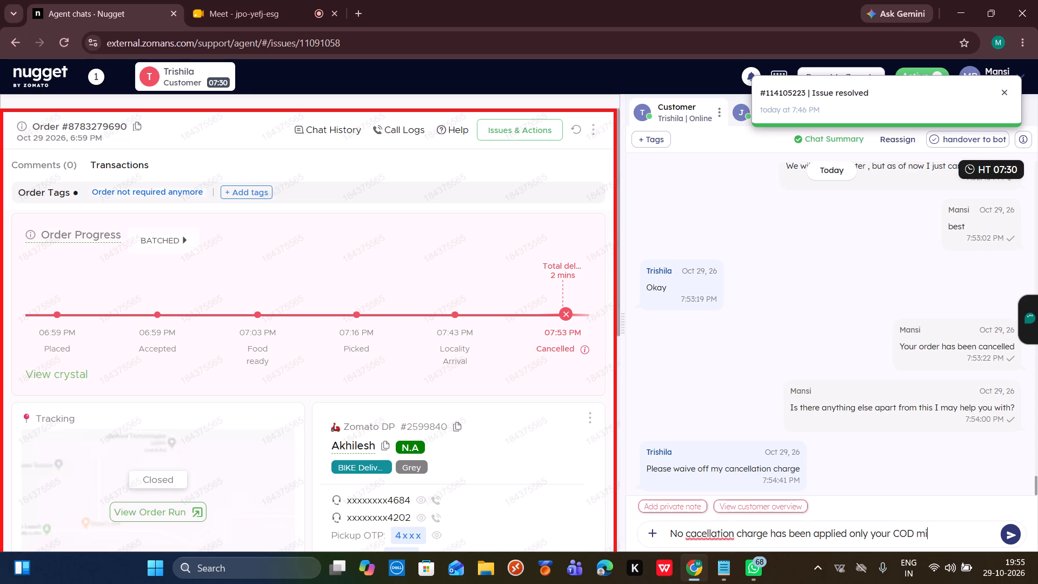
key("BackSpace")
type("t get blocked")
key("space")
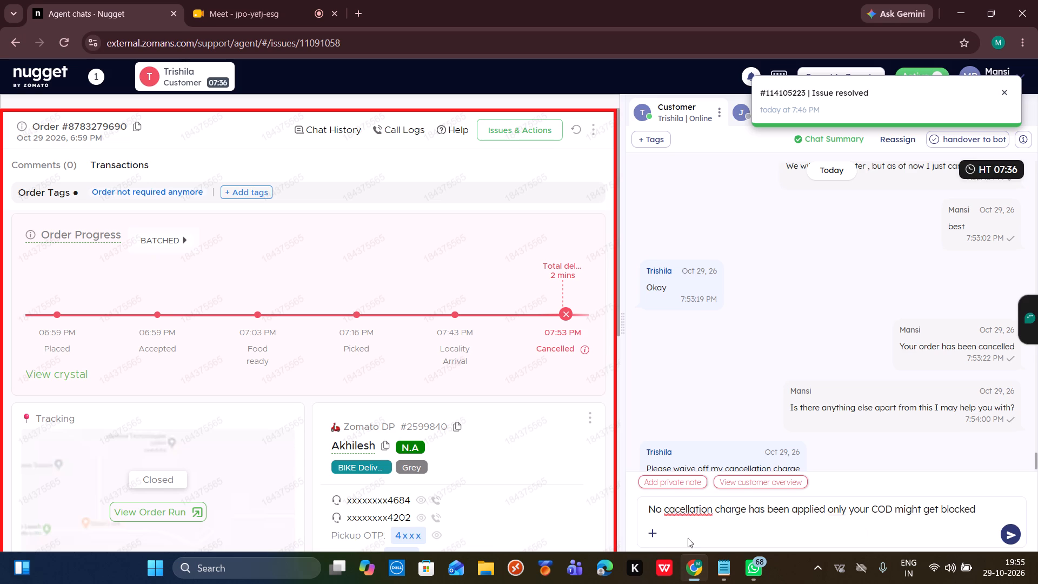
type(", which will be enabled automatically afe")
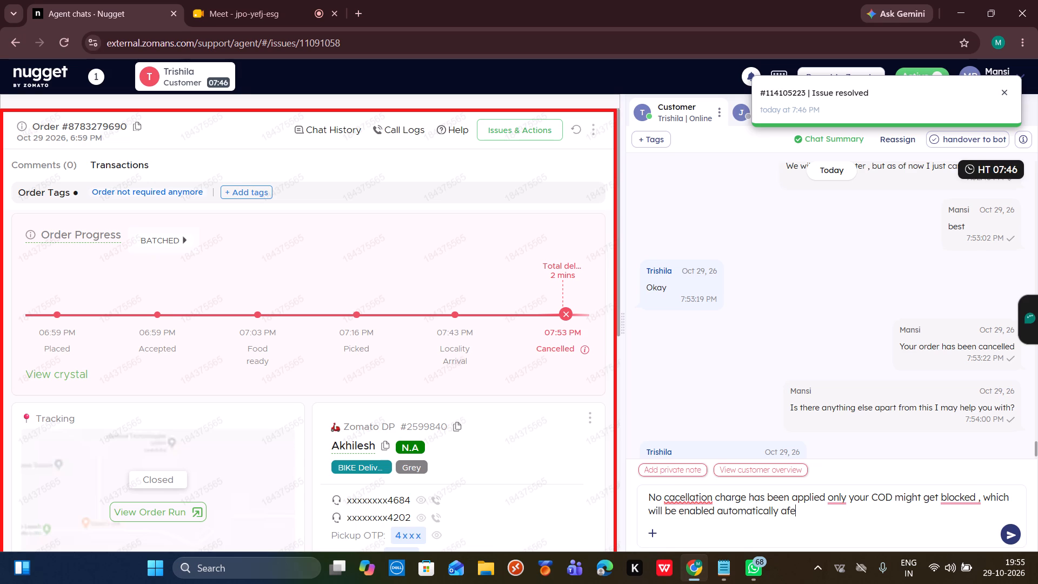
key("BackSpace")
type("ter some prepaid orders")
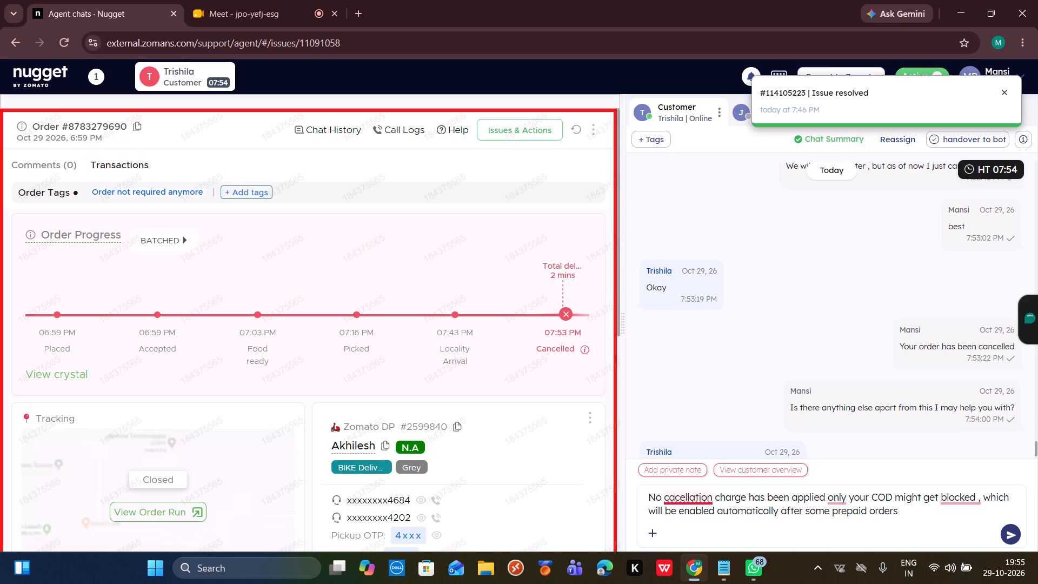
left_click(678, 497)
key("Left")
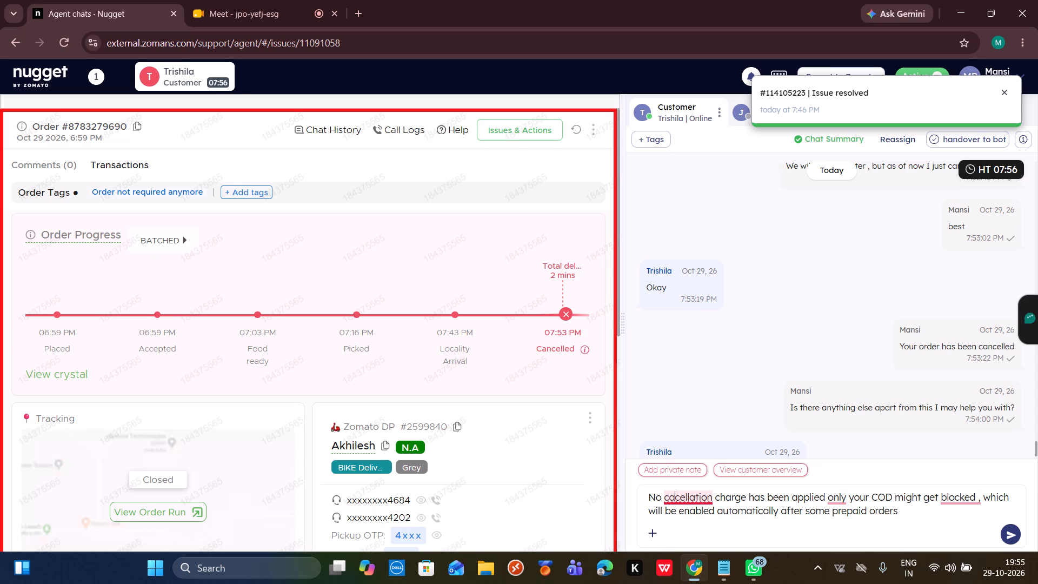
key("n")
key("Return")
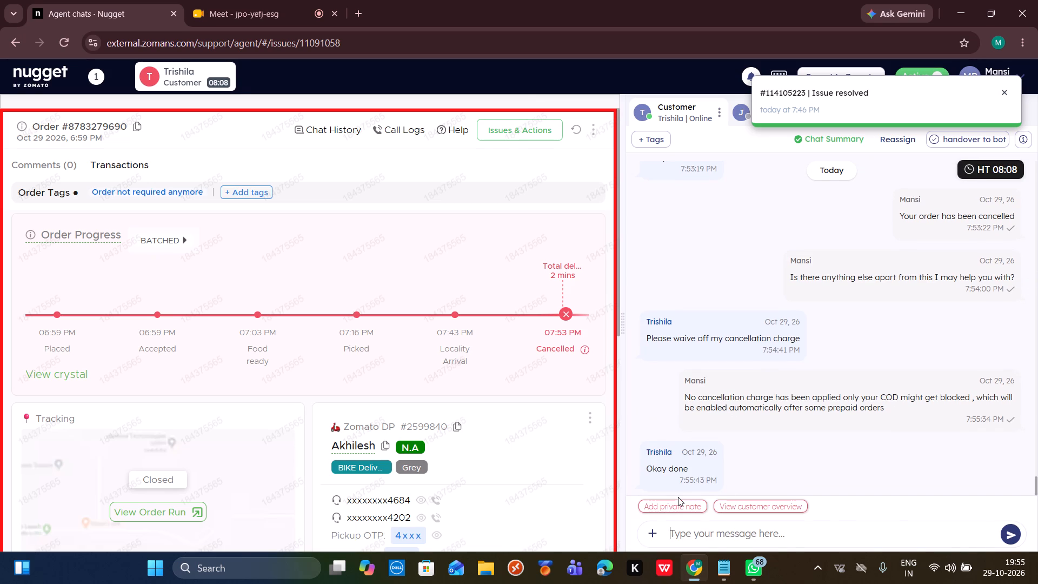
Send the customer the "Further assistance2" canned response asking whether there is anything else to help with.
type("/fur")
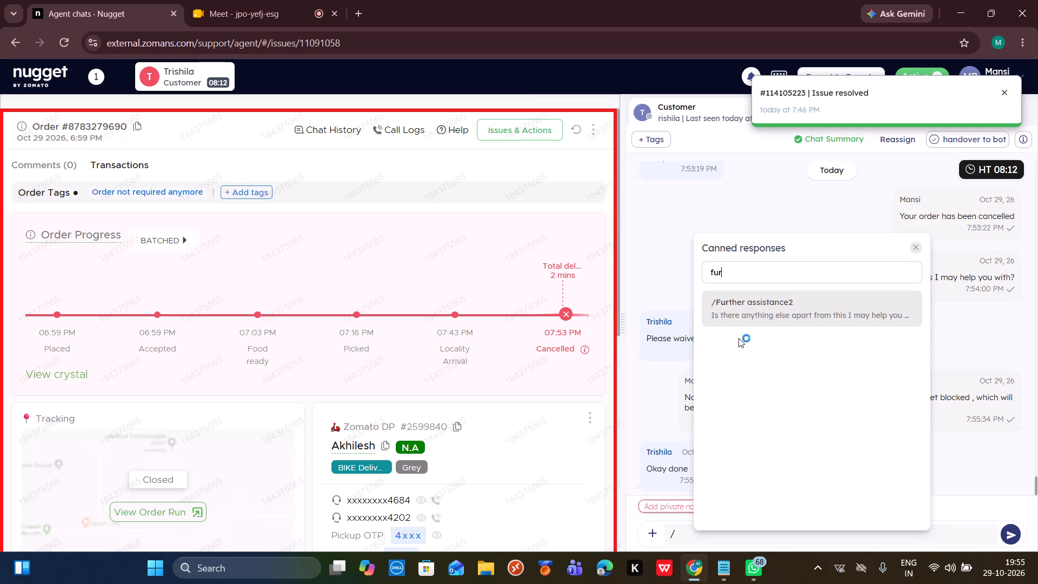
left_click(780, 319)
key("Return")
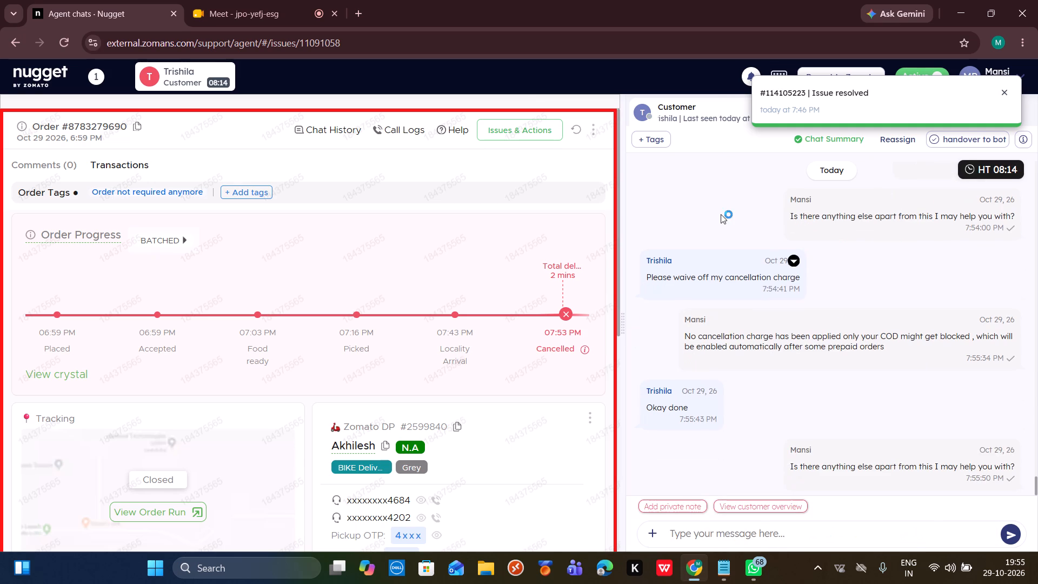
Apply the "Order Cancellation" tag to the customer's chat and submit it.
left_click(656, 137)
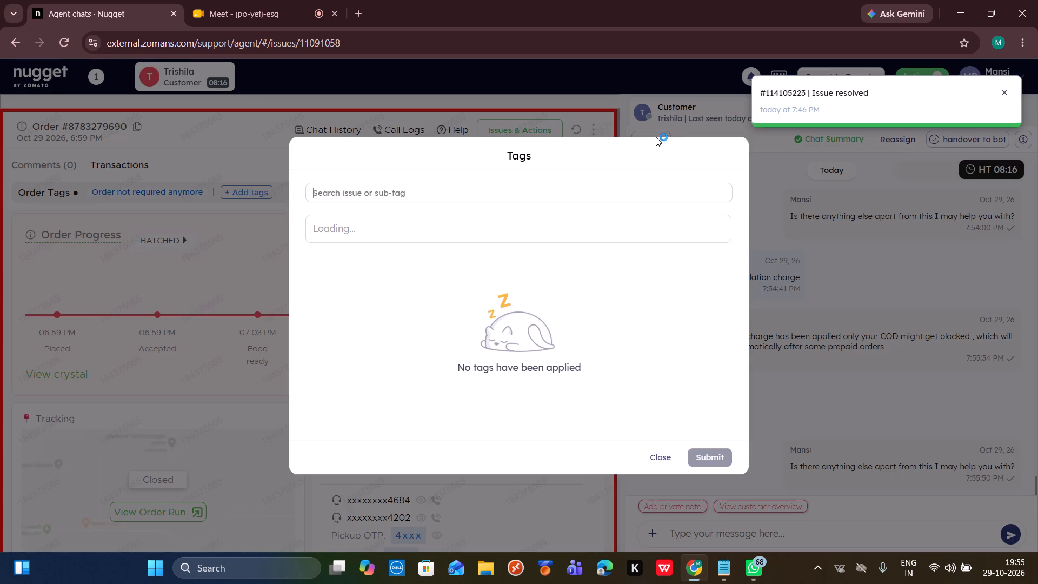
type("ca")
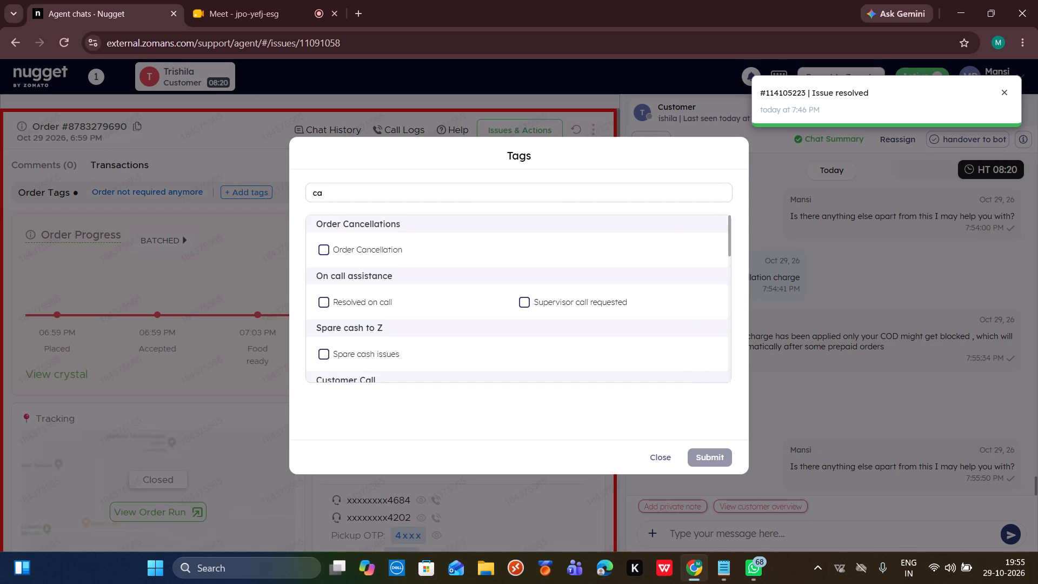
left_click(377, 247)
left_click(711, 461)
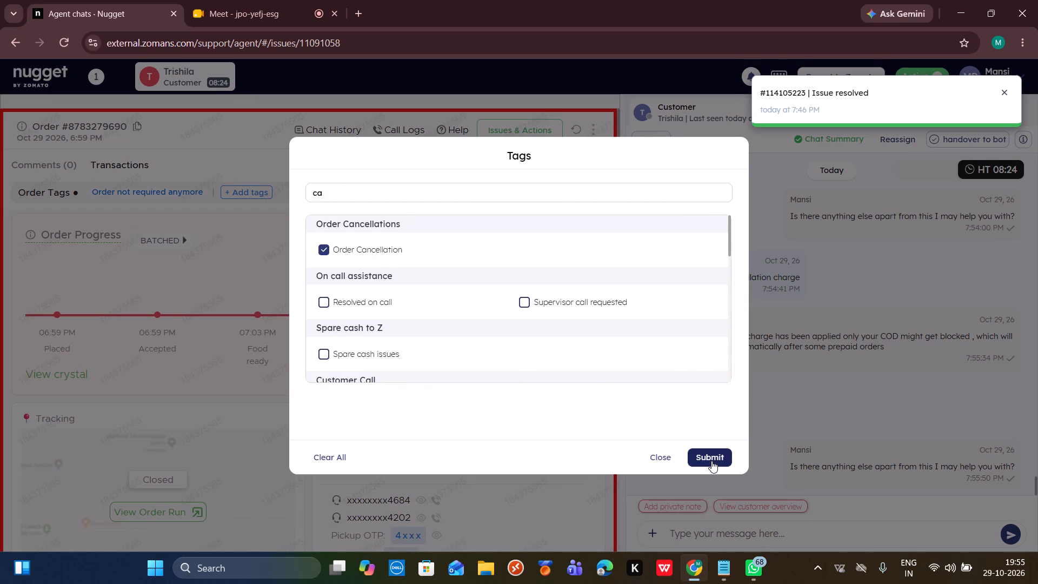
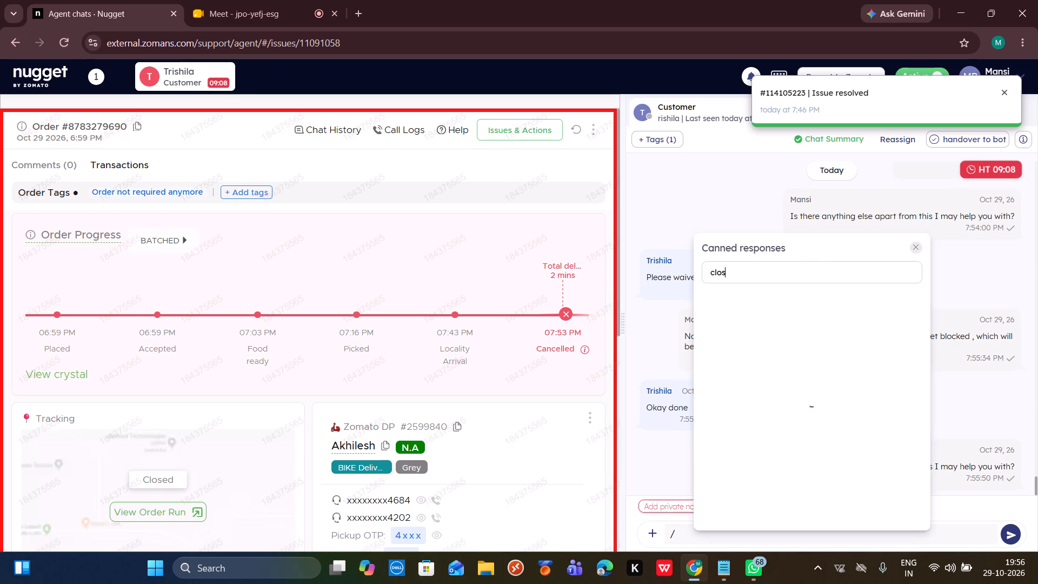
Send the customer the "Closing1" canned response inviting them to reach out for further assistance and thanking them for choosing Zomato.
type("ng1")
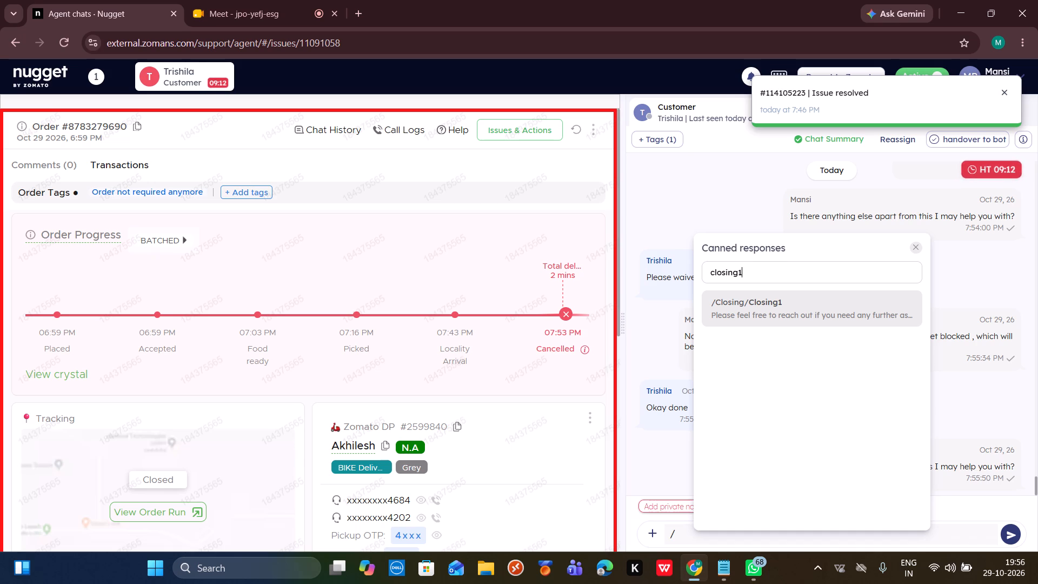
left_click(846, 309)
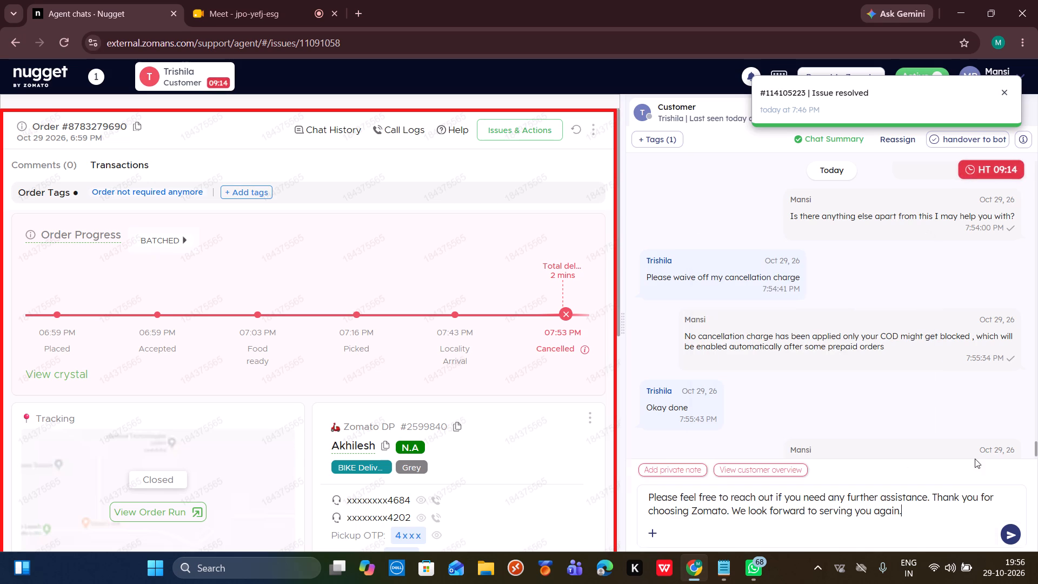
scroll(882, 353, "down", 8)
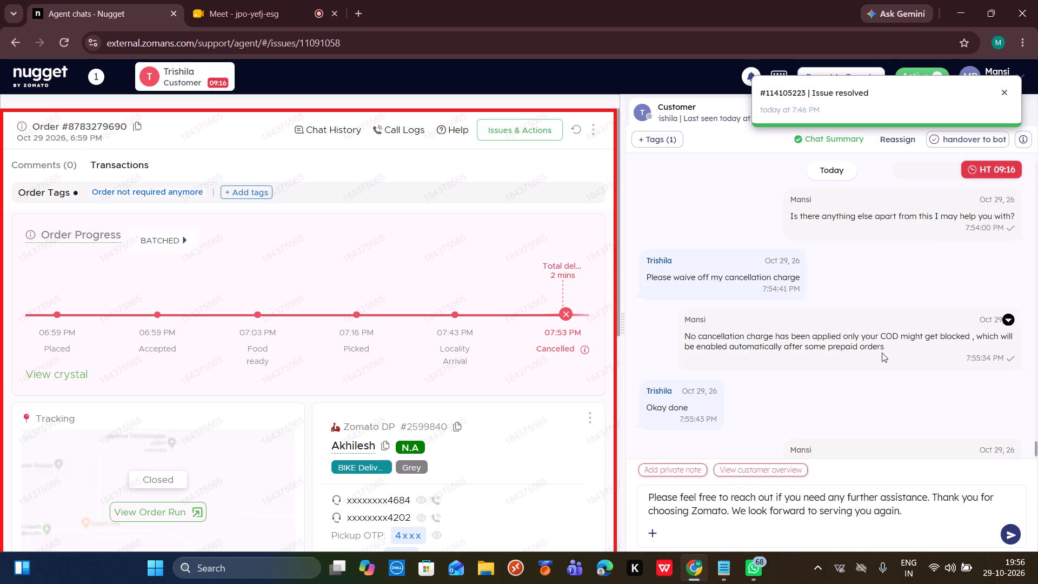
scroll(882, 353, "up", 1)
scroll(882, 353, "down", 7)
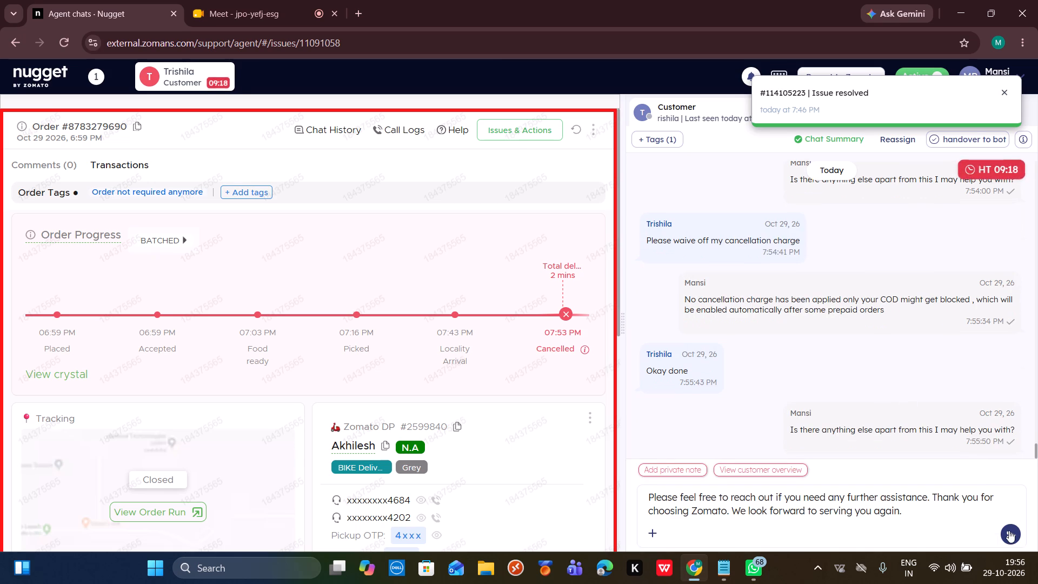
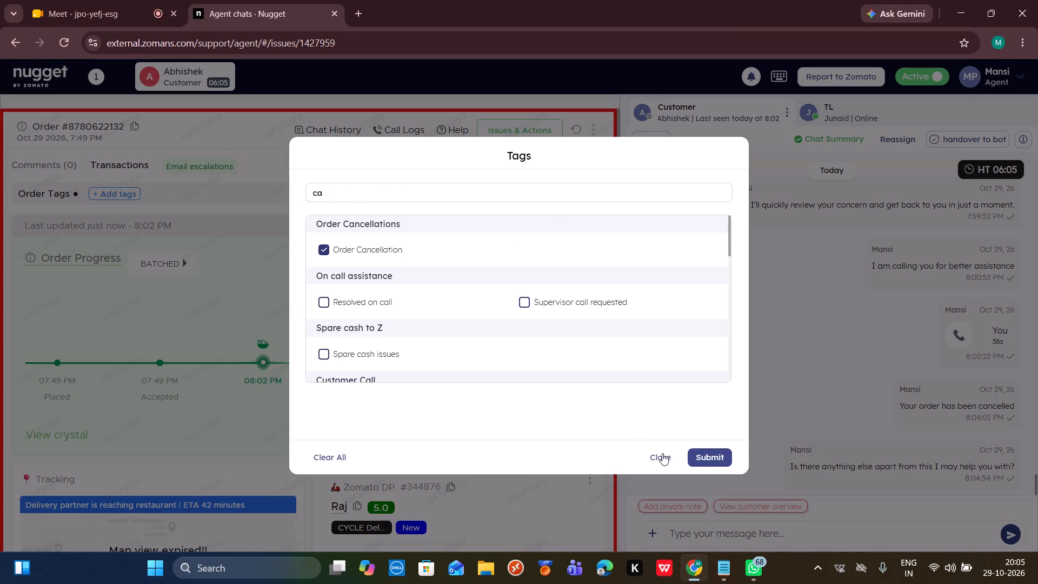
Submit the selected Order Cancellation tag for the customer's chat.
left_click(711, 463)
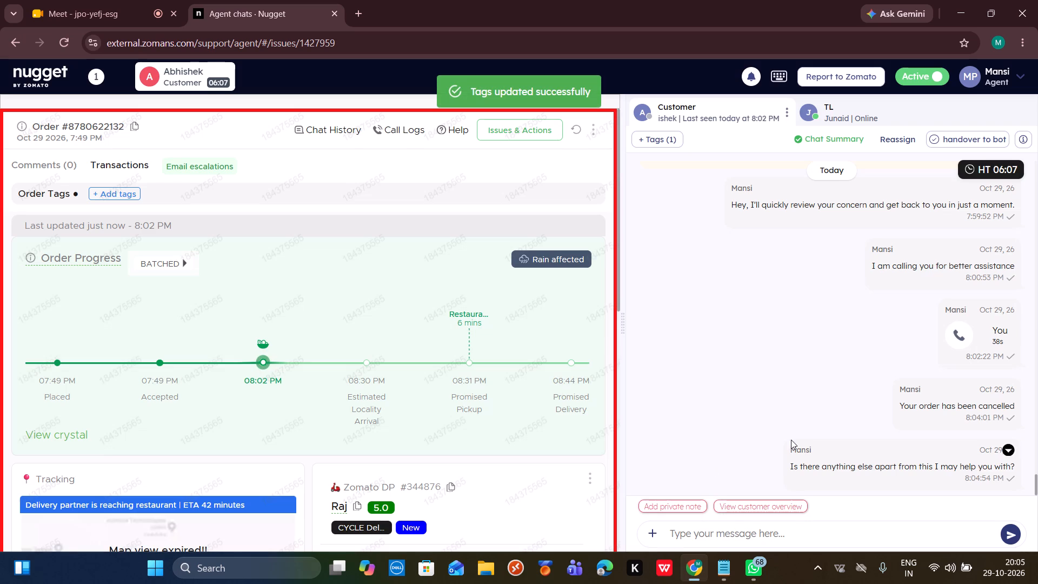
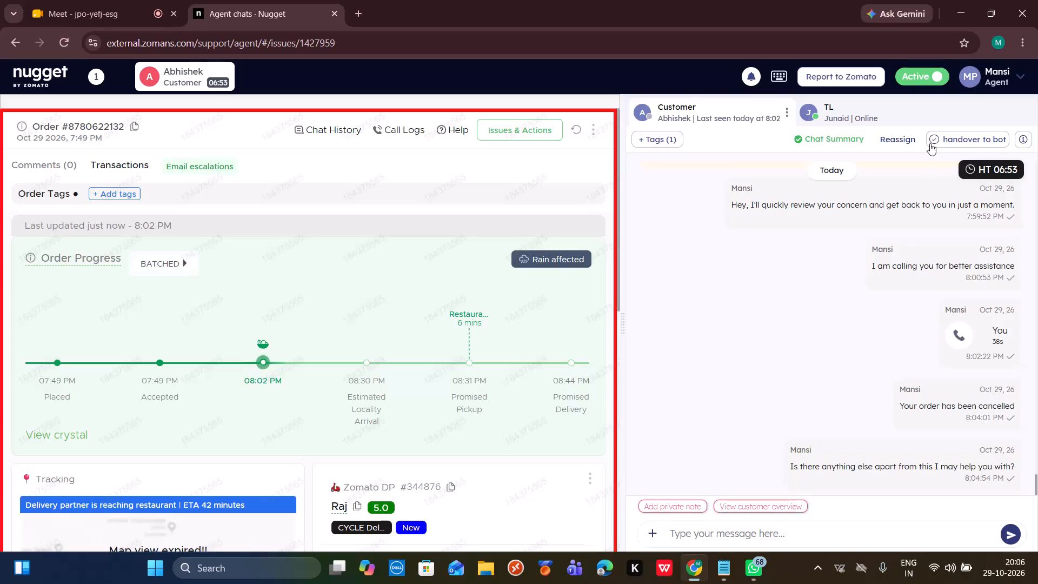
Hand the customer's cancelled-order chat over to the bot, resolving the conversation.
left_click(957, 140)
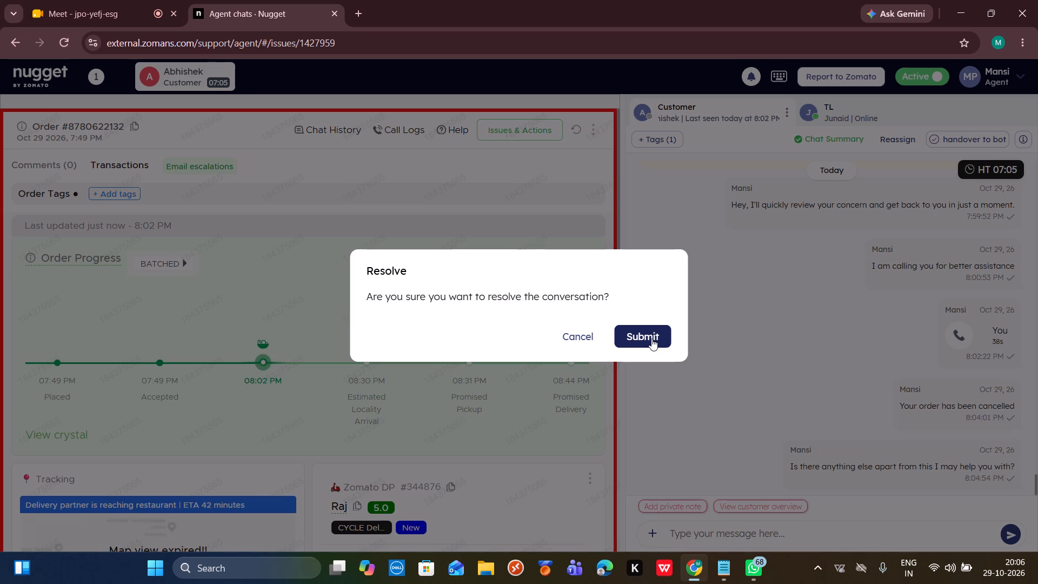
left_click(651, 339)
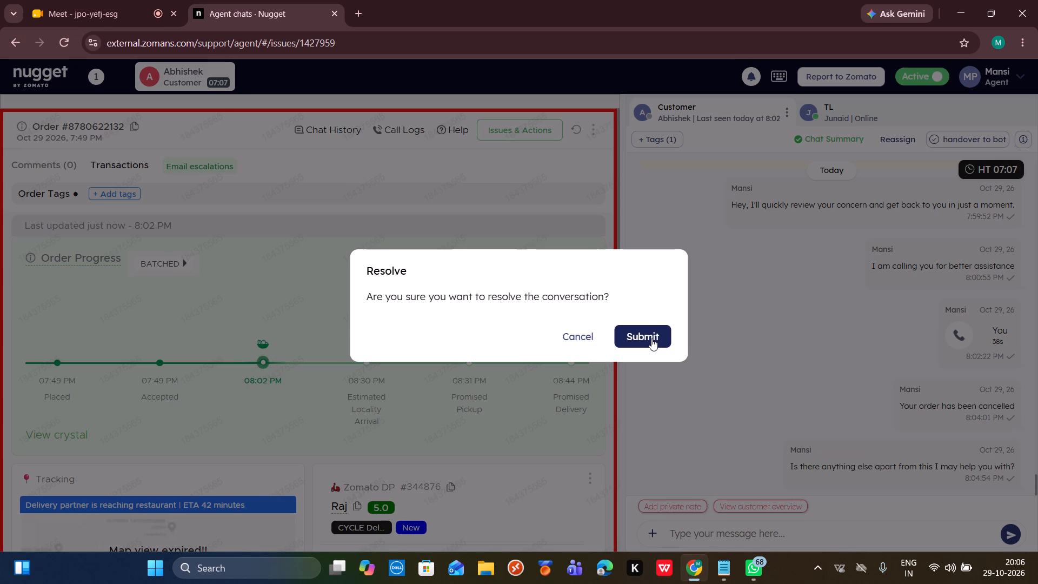
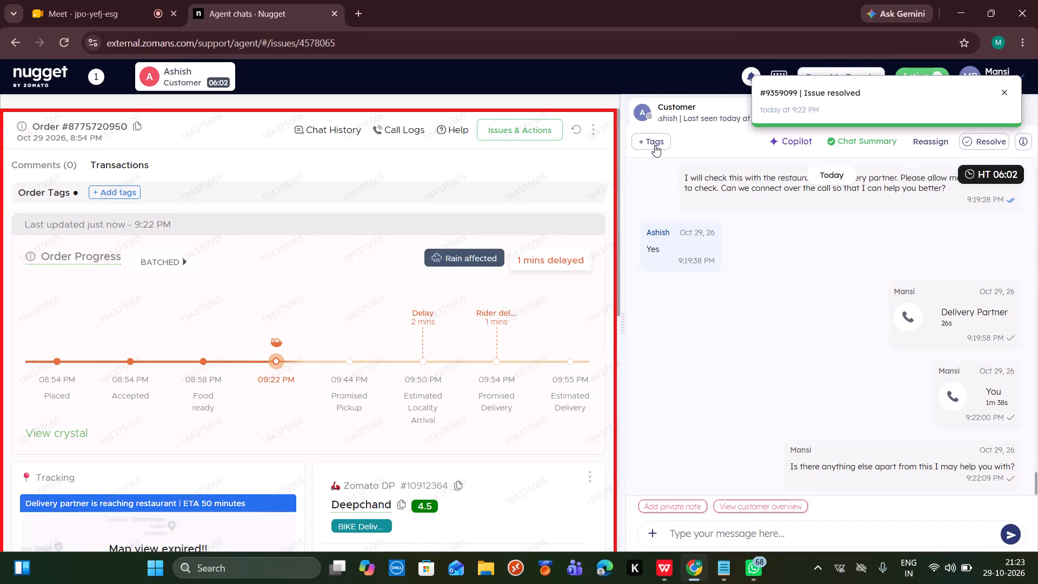
Tag the delayed-order chat with the Delay issue tag and submit it.
left_click(654, 145)
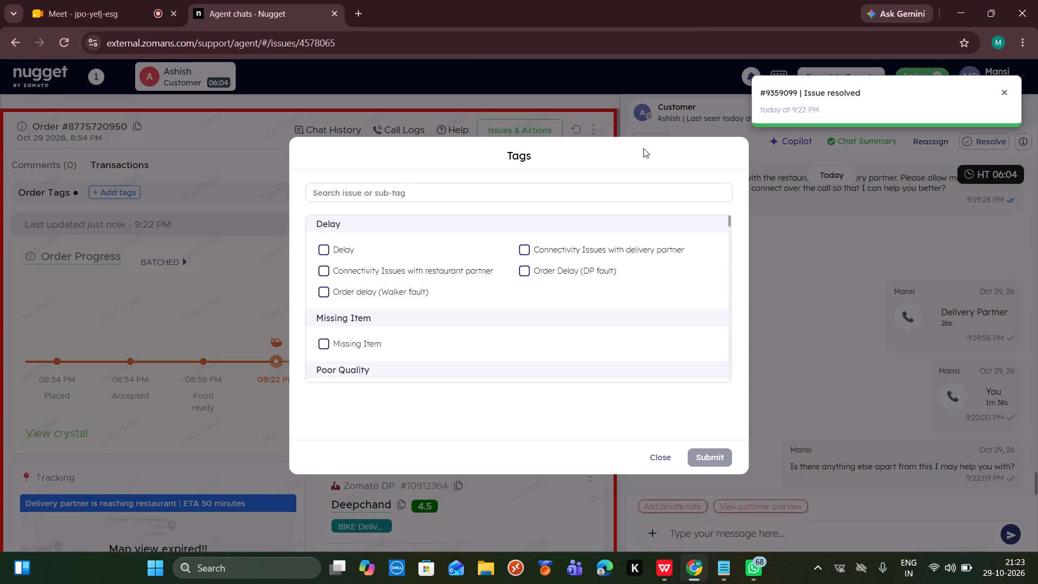
left_click(331, 250)
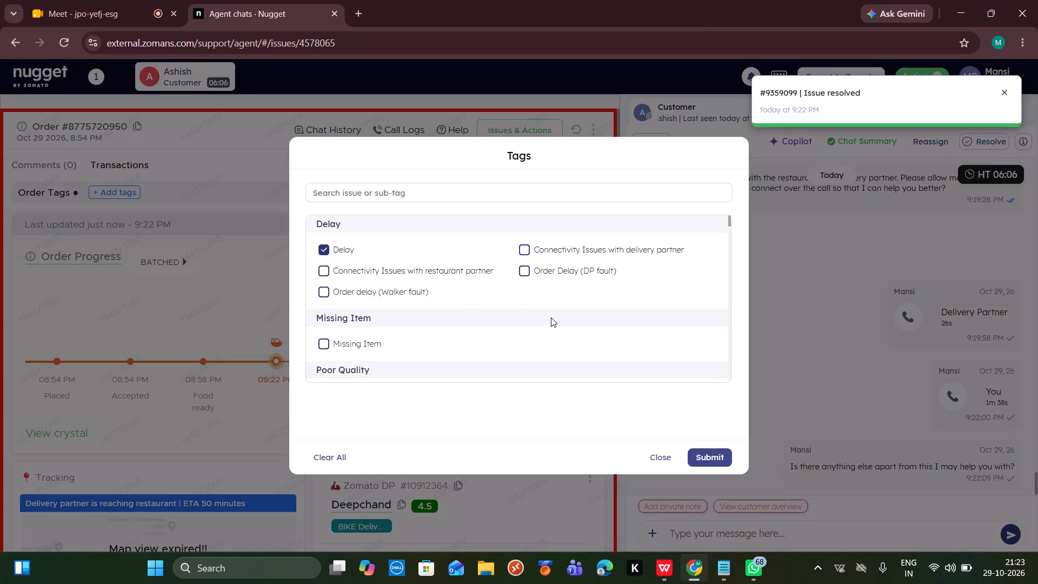
left_click(710, 450)
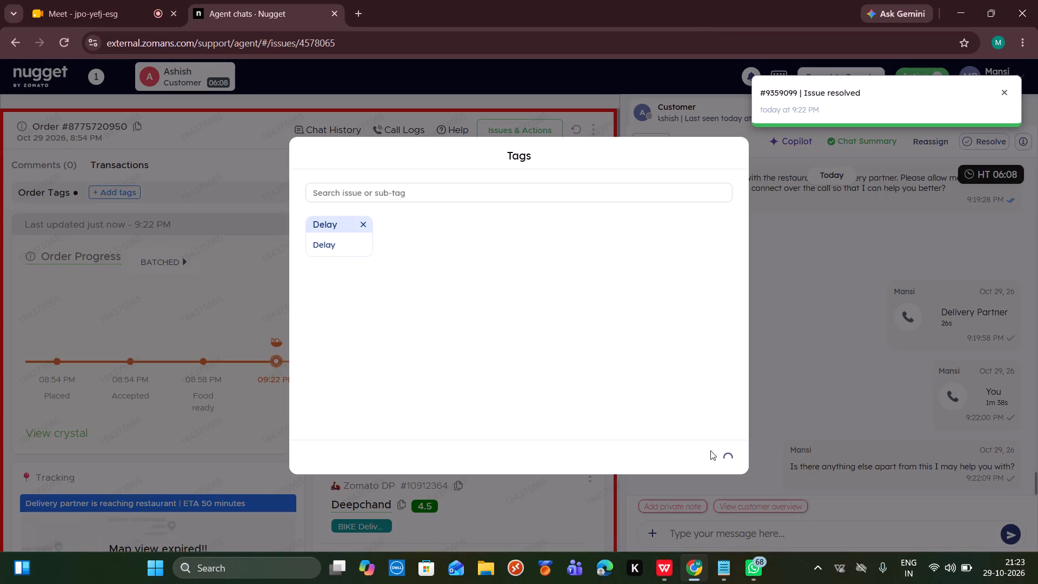
Send the Closing1 canned response thanking the customer for choosing Zomato in the delayed-order chat.
left_click(711, 536)
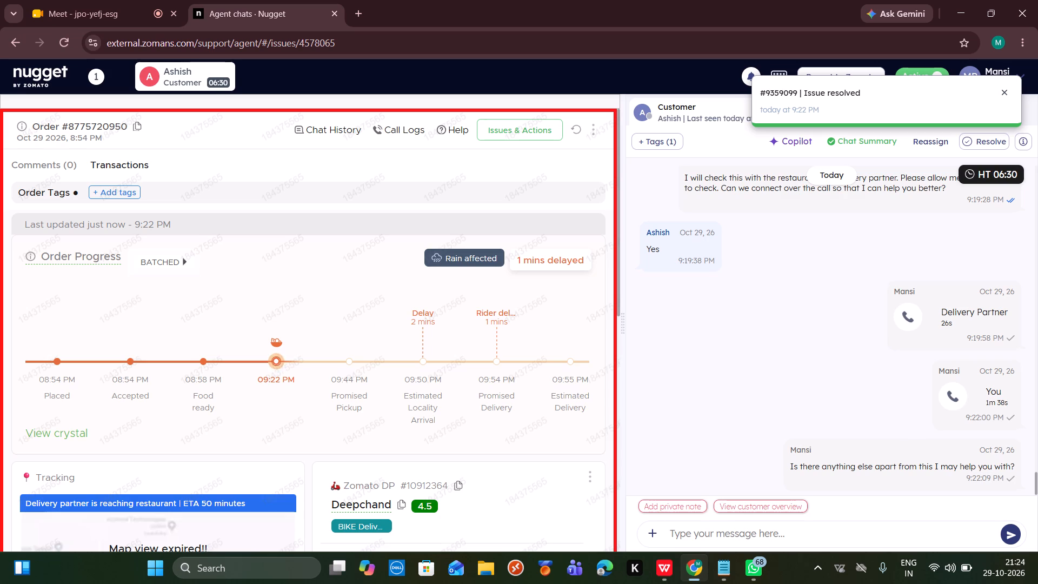
type("/closing1")
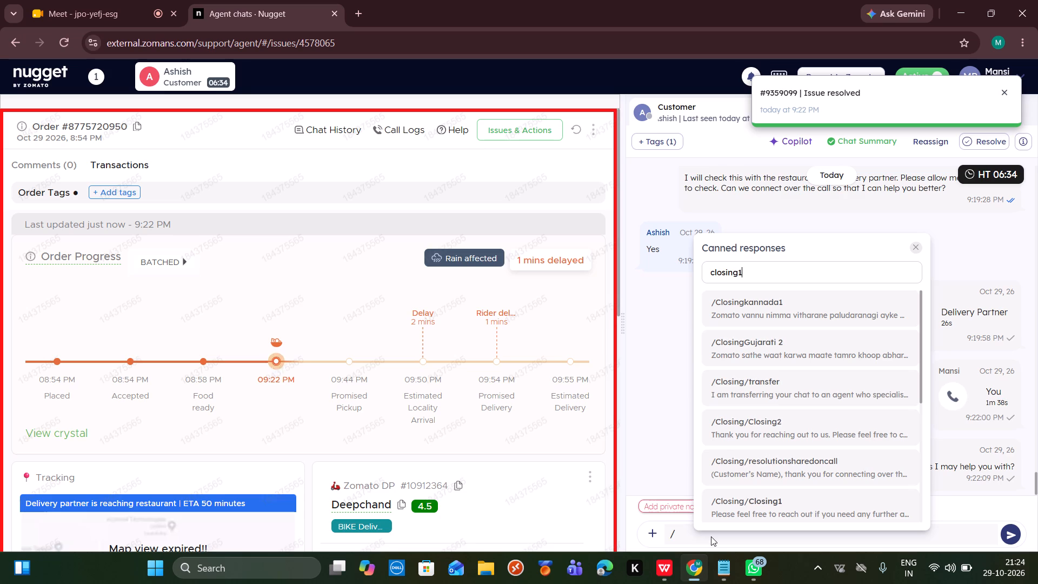
left_click(852, 320)
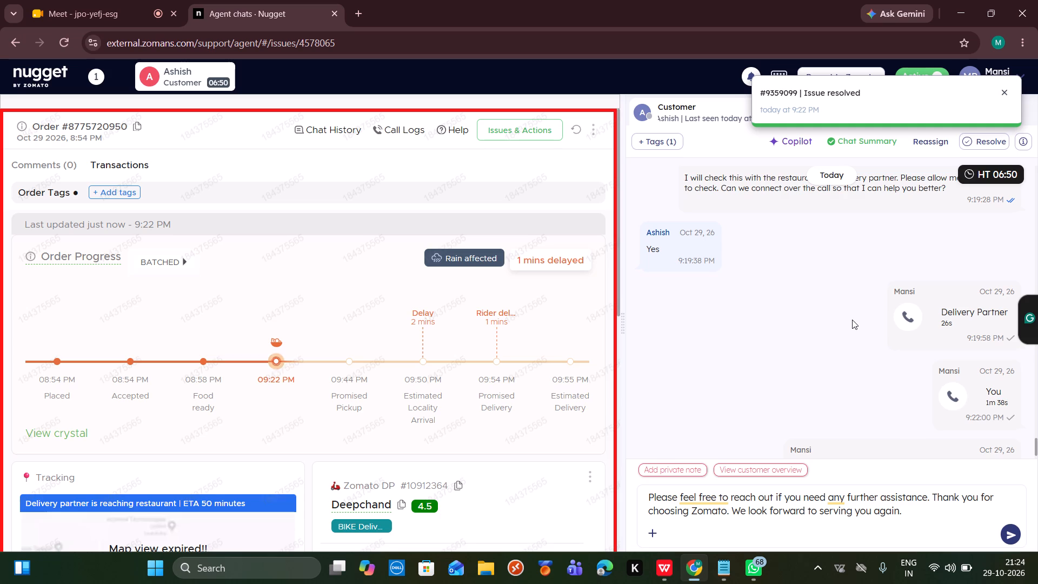
key("Return")
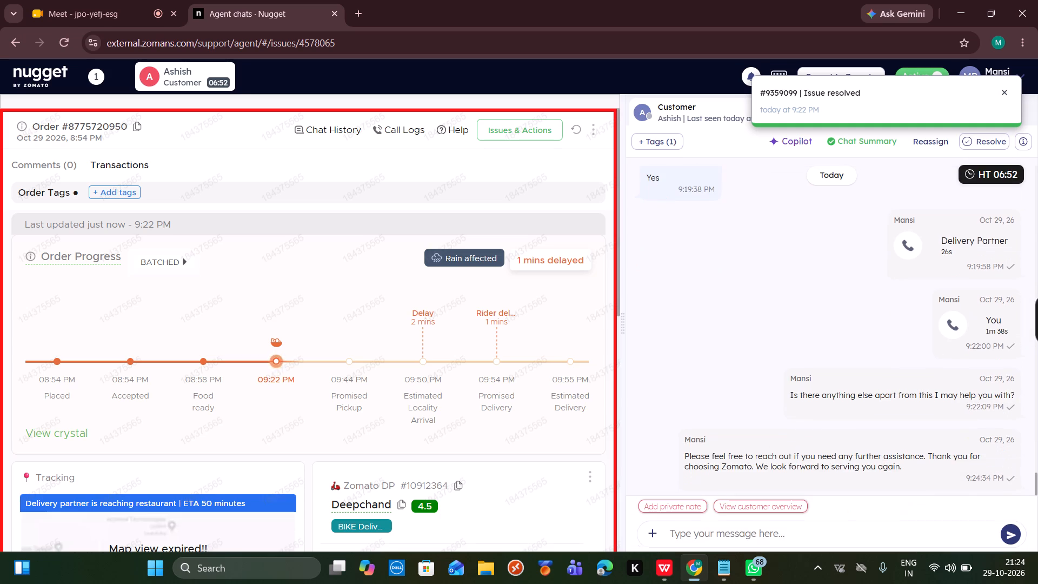
Resolve the delayed-order customer's conversation.
left_click(994, 142)
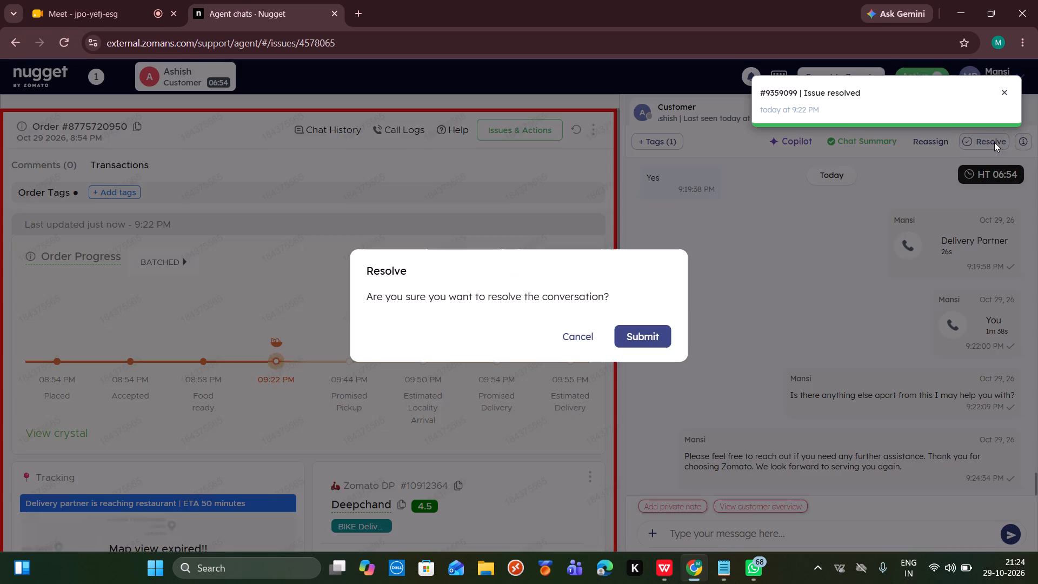
left_click(657, 343)
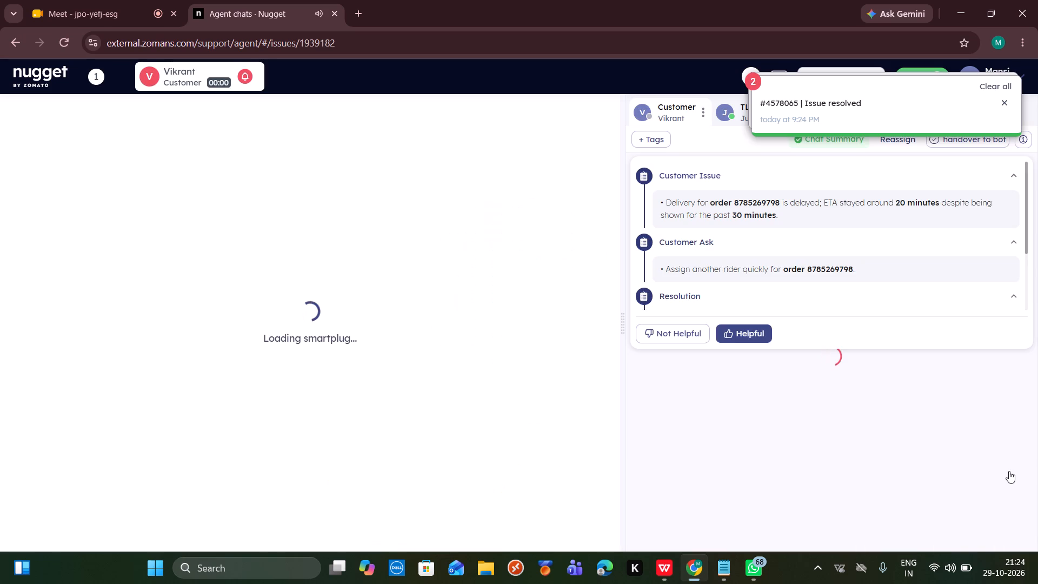
left_click(1009, 471)
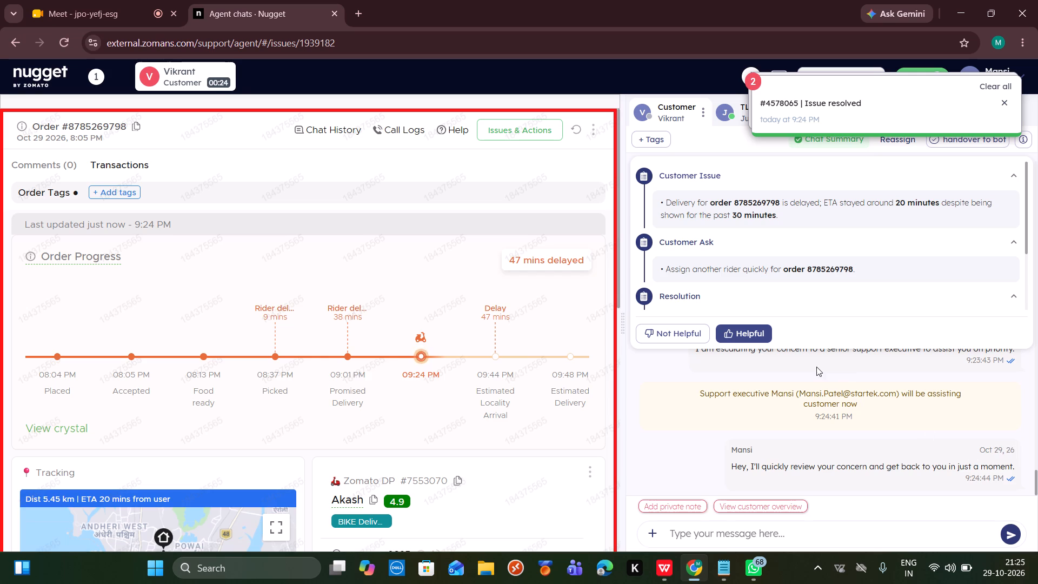
left_click(756, 339)
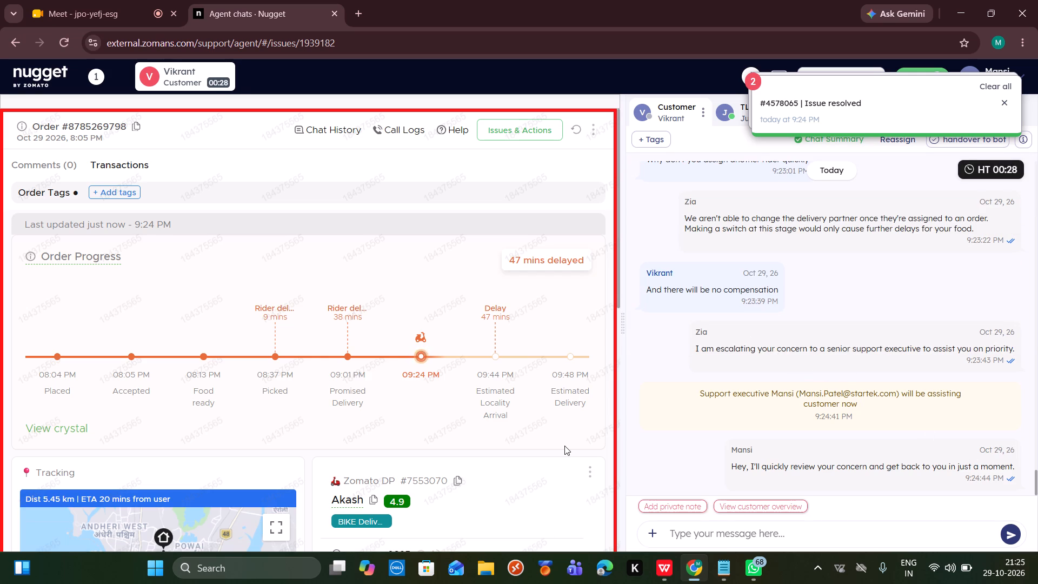
scroll(564, 446, "down", 2)
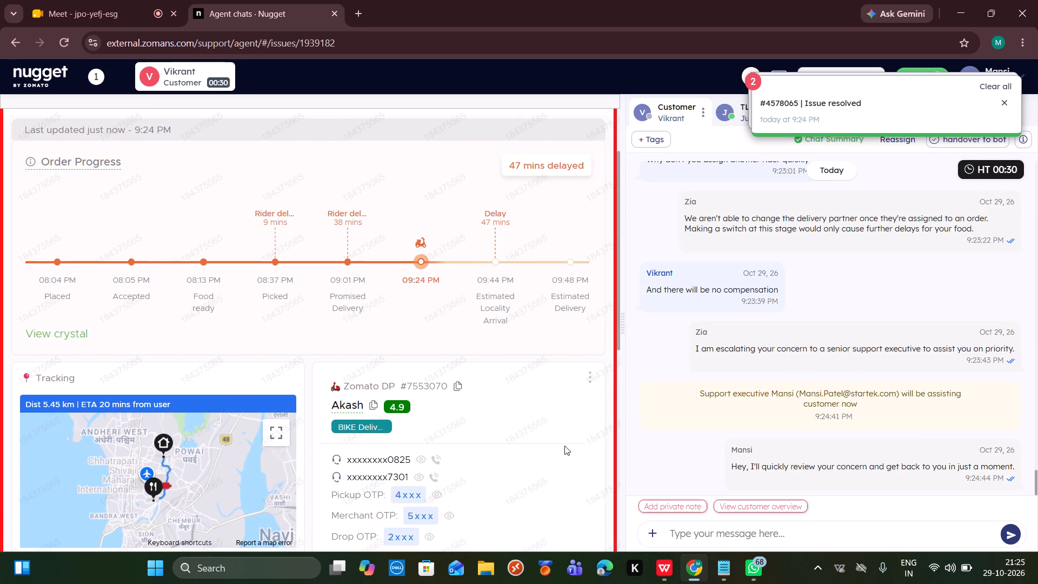
left_click(439, 457)
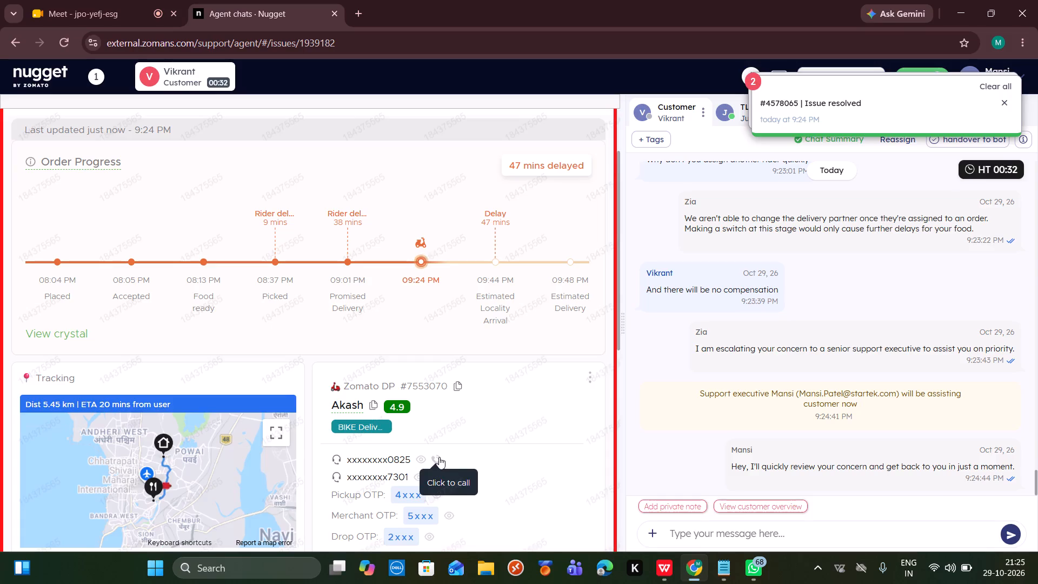
left_click(534, 406)
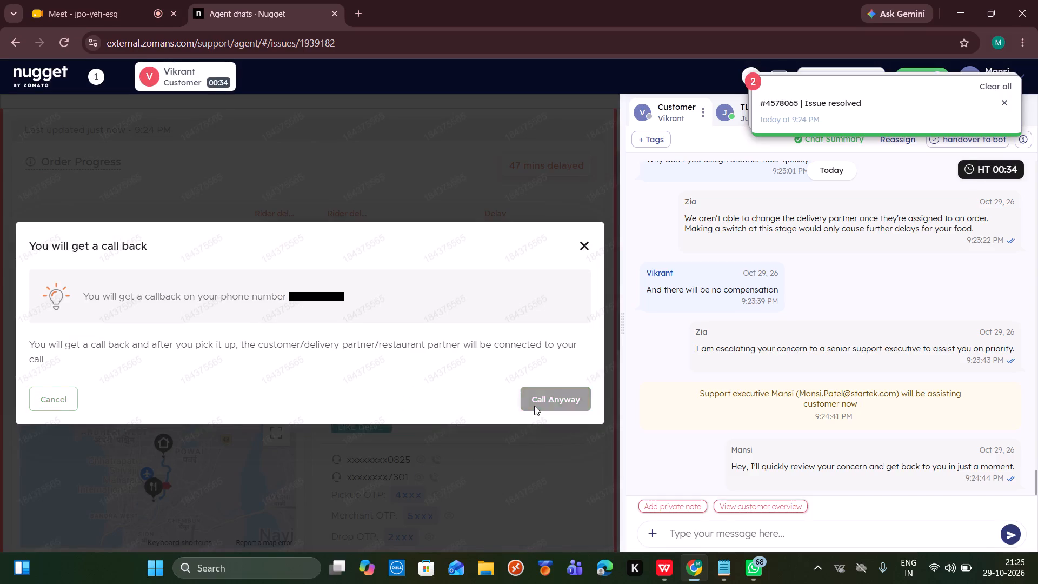
Review the customer's recent messages and send the delay canned response apologising and asking for a moment to check.
scroll(672, 407, "up", 1)
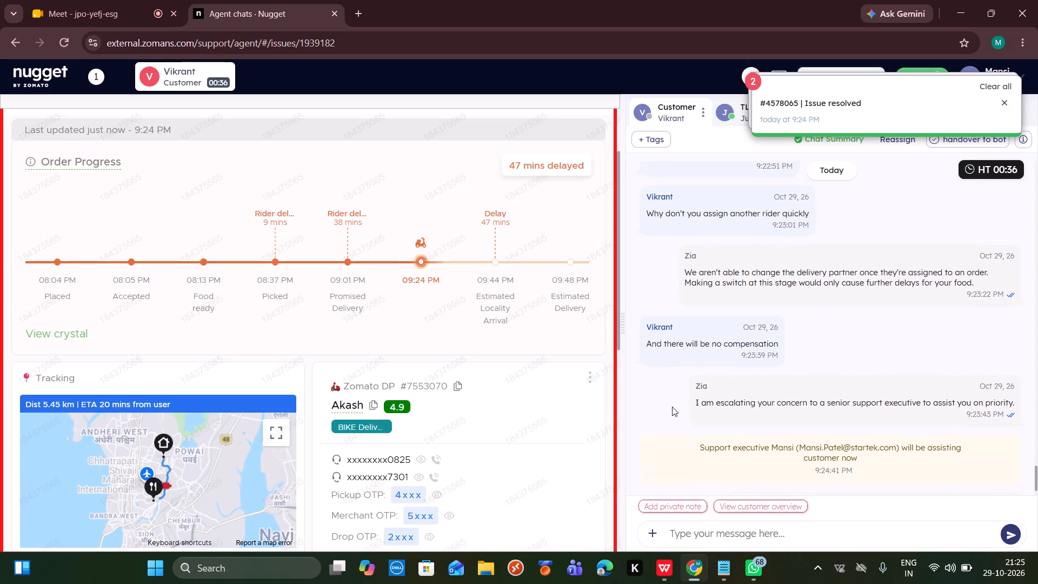
scroll(672, 407, "up", 1)
scroll(672, 407, "down", 4)
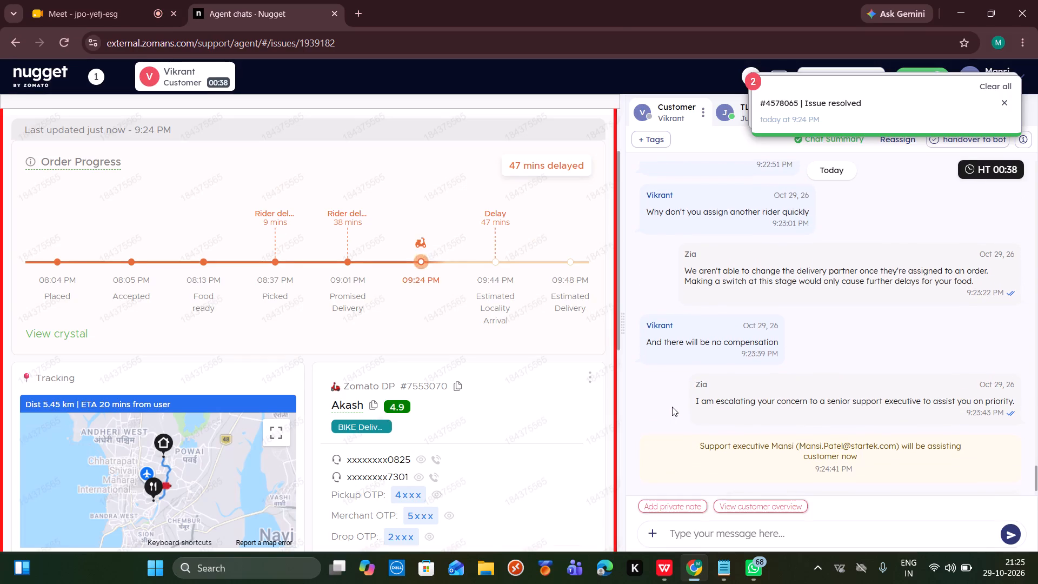
left_click(696, 532)
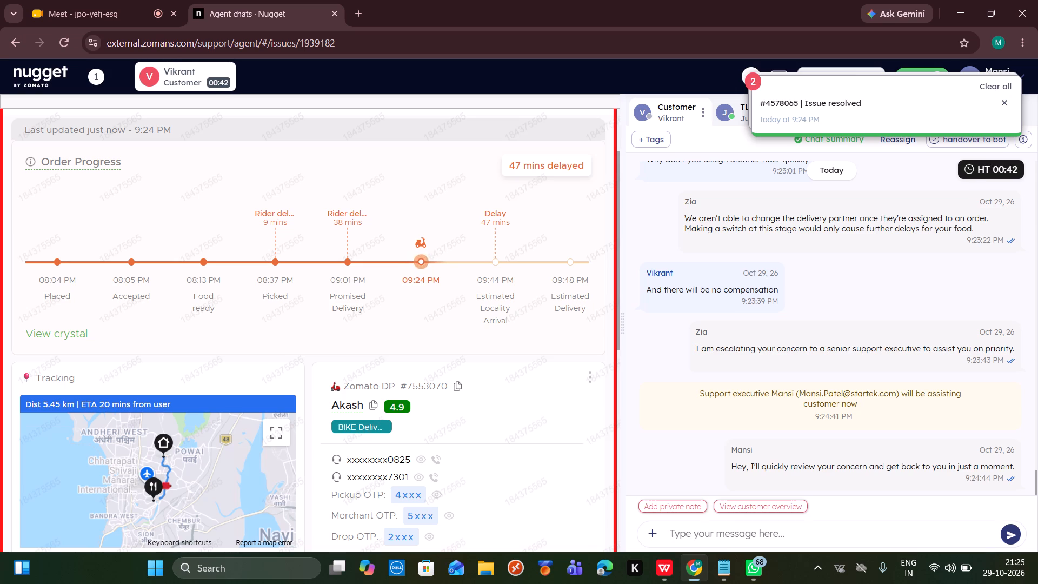
key("slash")
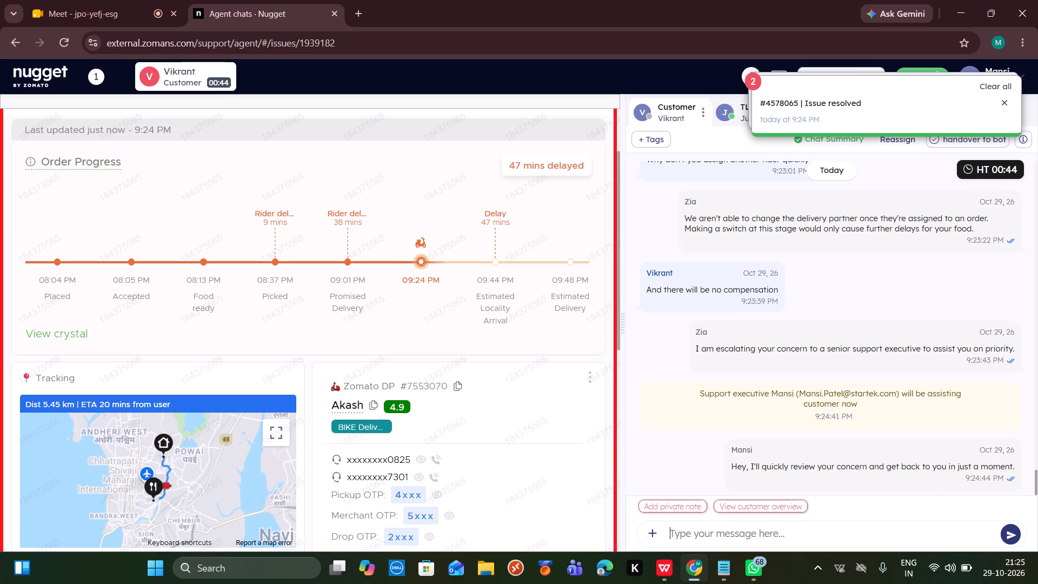
type("delay")
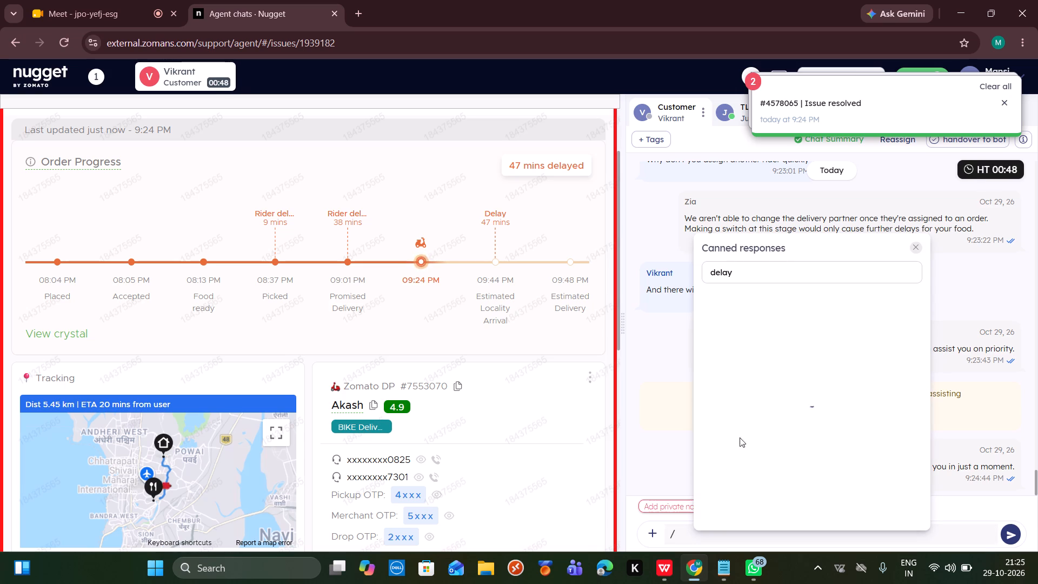
left_click(726, 387)
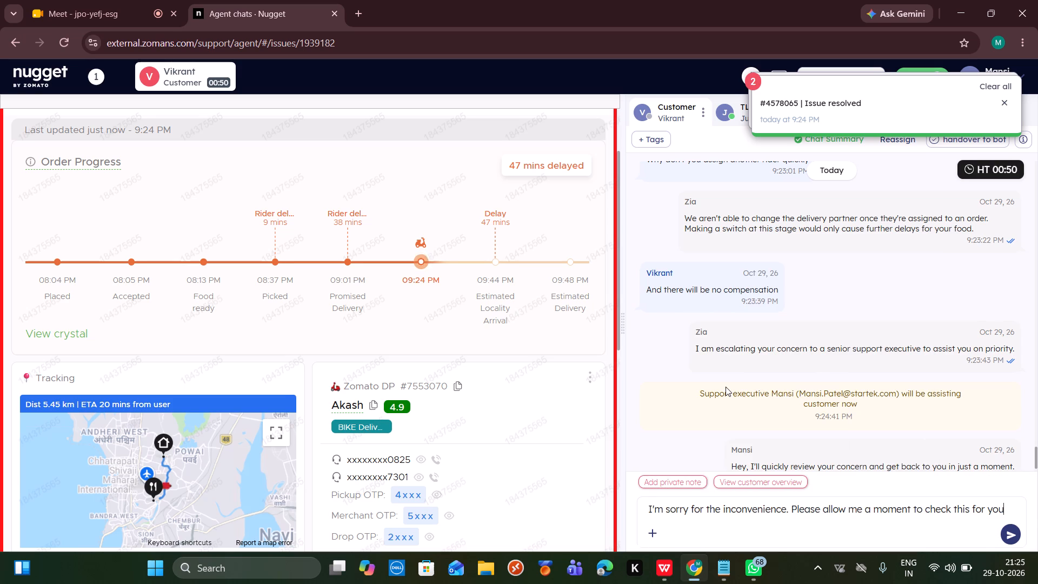
key("Return")
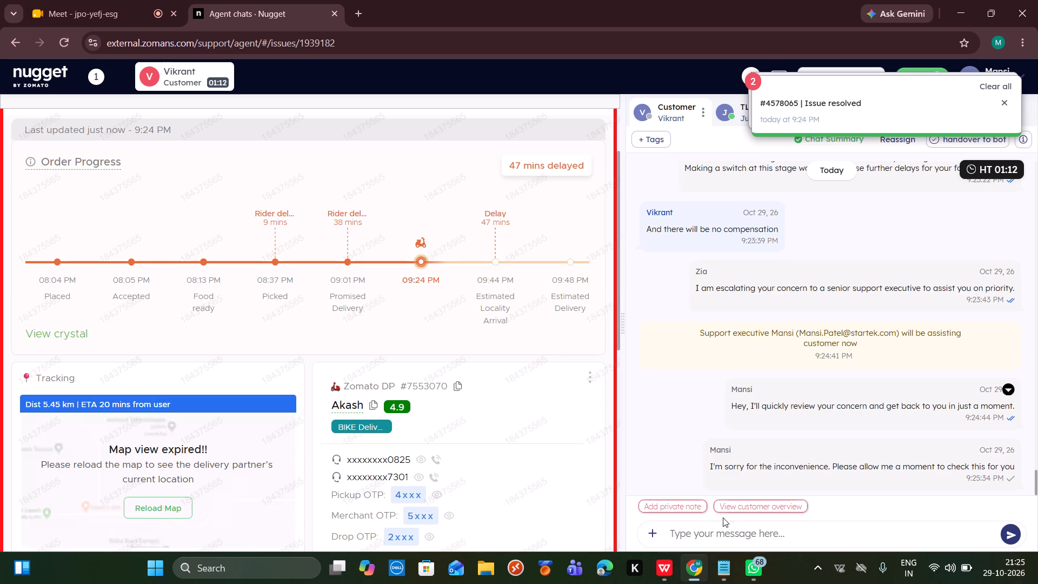
Copy the selected CALLING statement from the Notepad hold statements and send it in the customer's chat in Chrome.
left_click(725, 574)
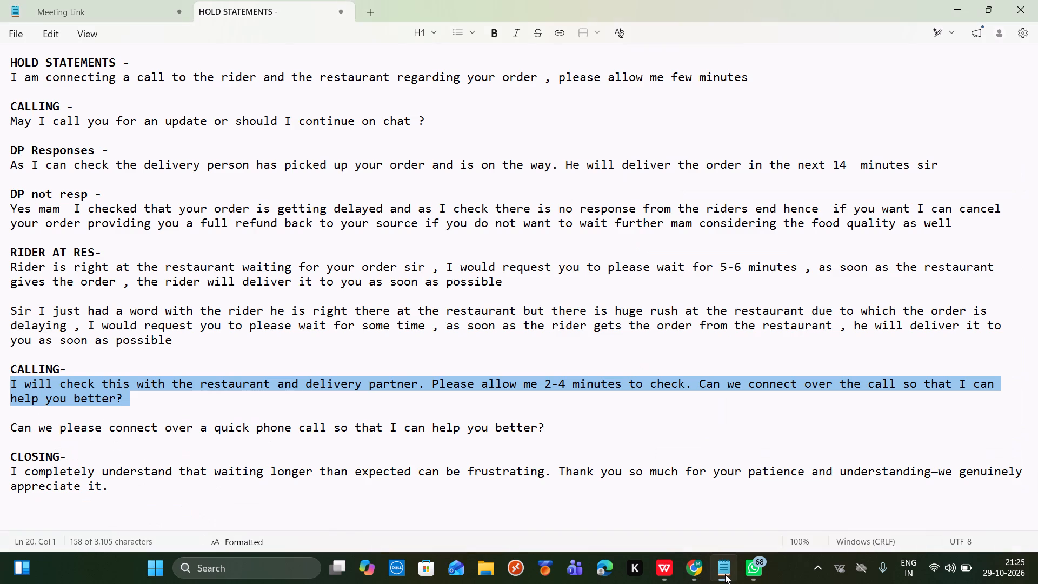
key("ctrl+c")
left_click(698, 574)
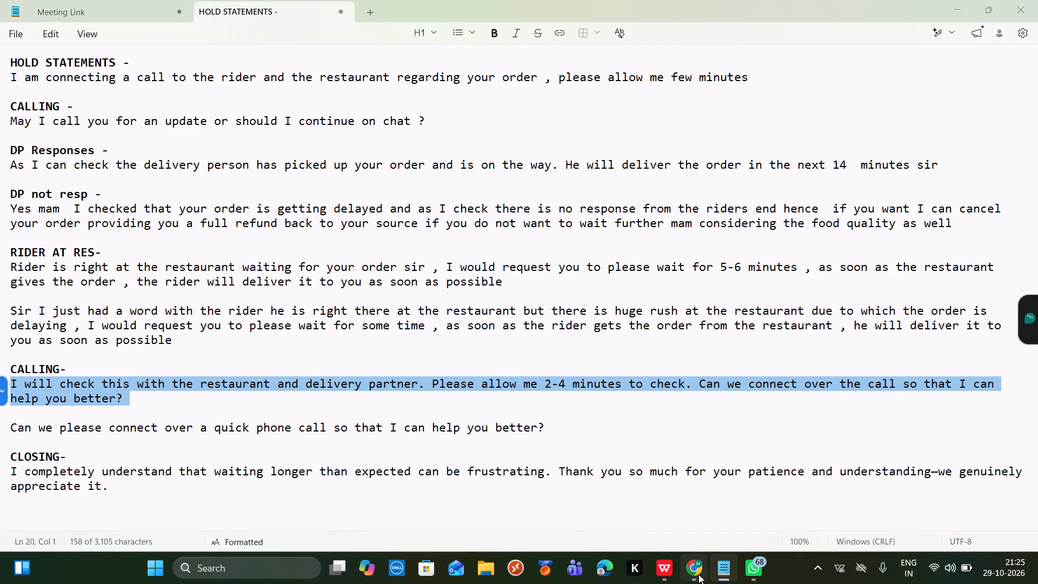
left_click(706, 533)
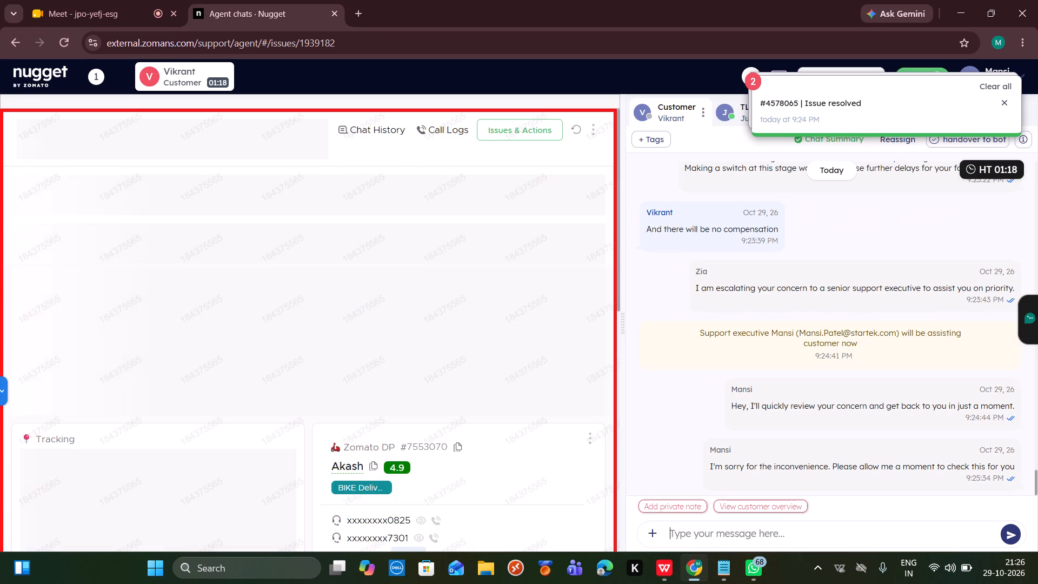
key("ctrl+v")
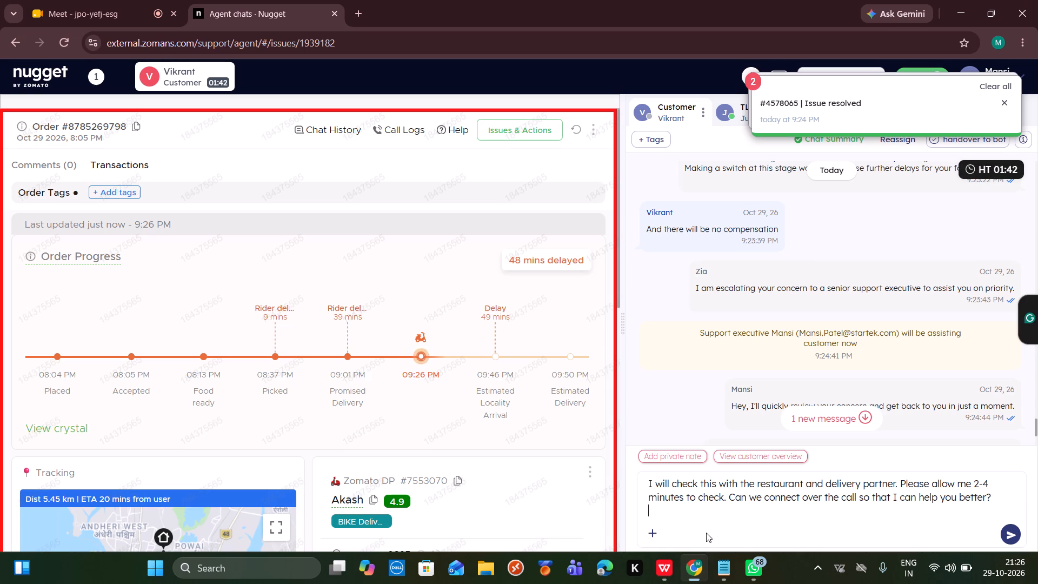
key("Return")
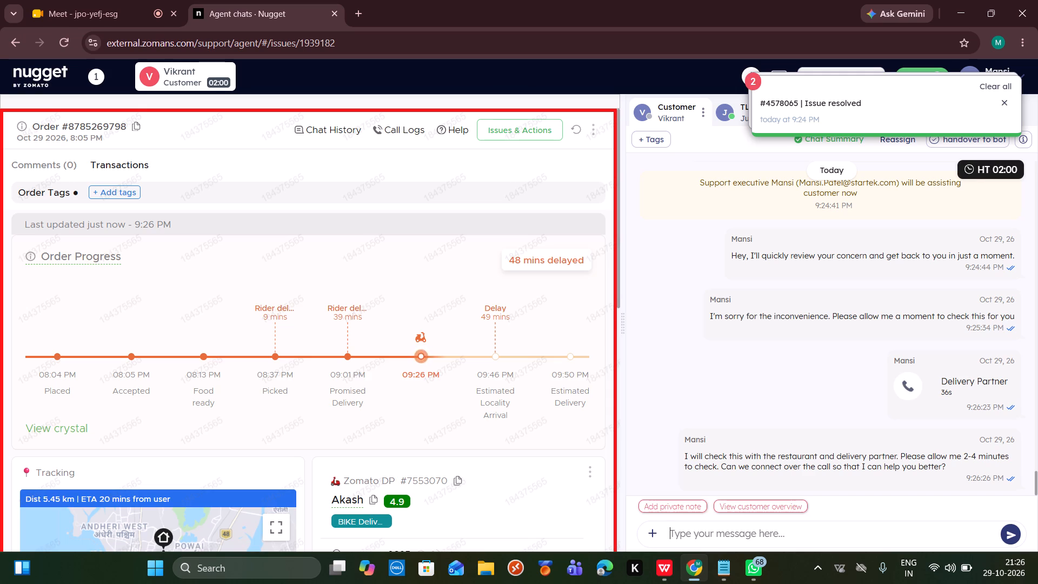
Copy the first Pre-Delivery response about the picked-up order from the WPS canned responses document into the customer's chat reply in Chrome.
left_click(659, 568)
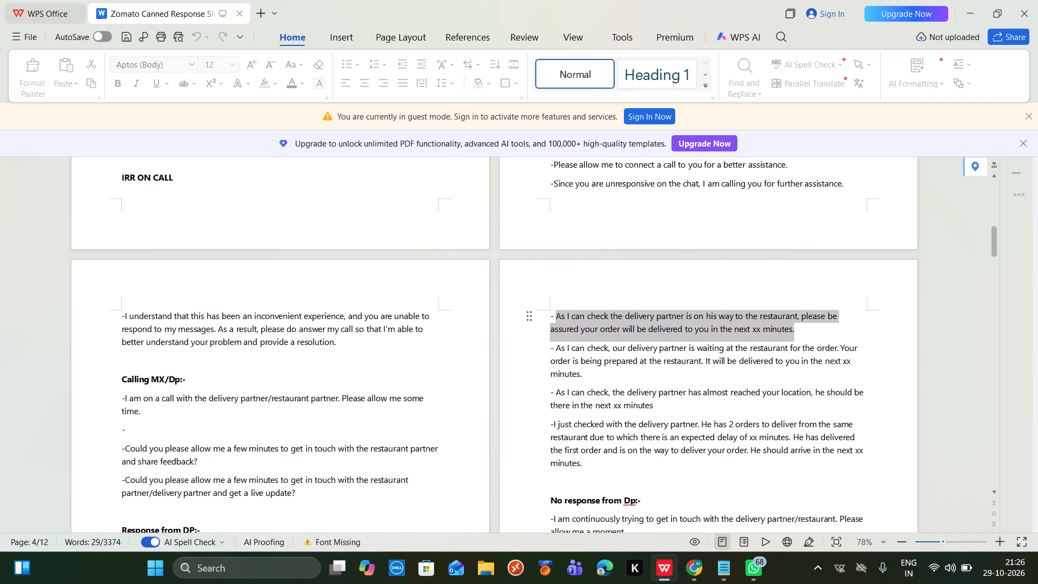
scroll(369, 434, "down", 2)
left_click_drag(344, 473, 265, 457)
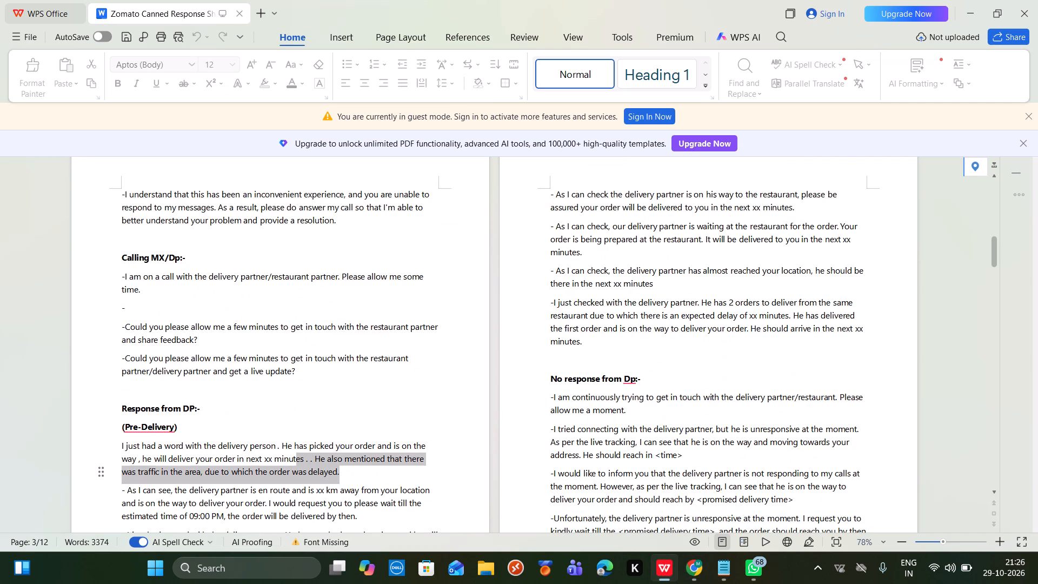
left_click_drag(265, 457, 116, 450)
key("ctrl+c")
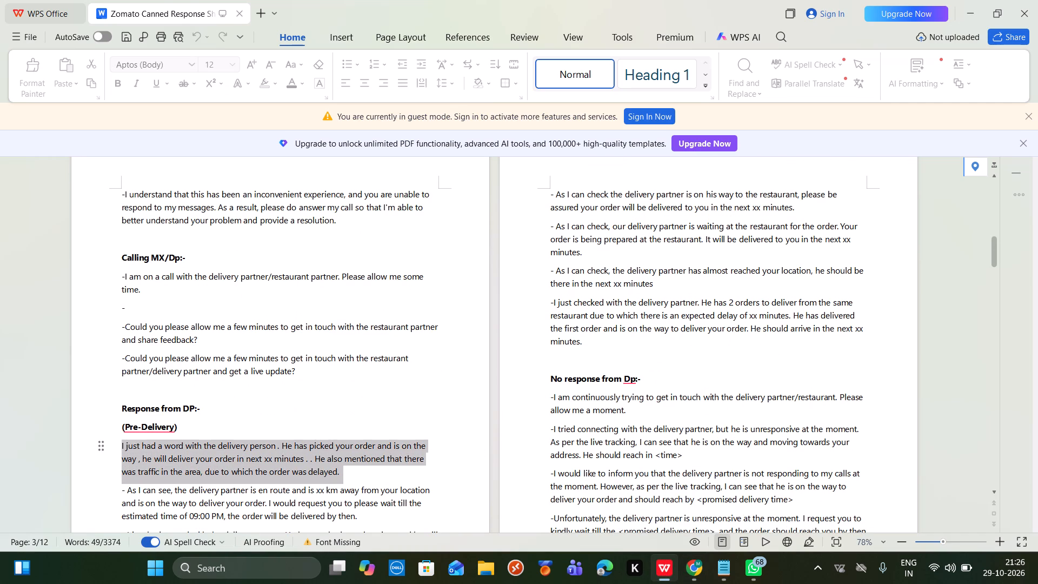
left_click(692, 569)
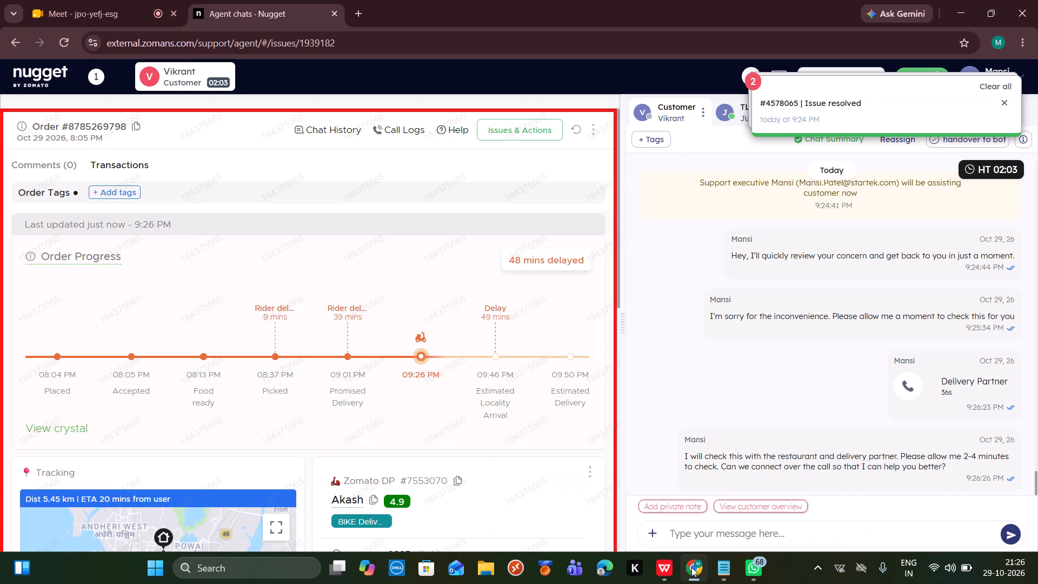
left_click(684, 537)
key("ctrl+v")
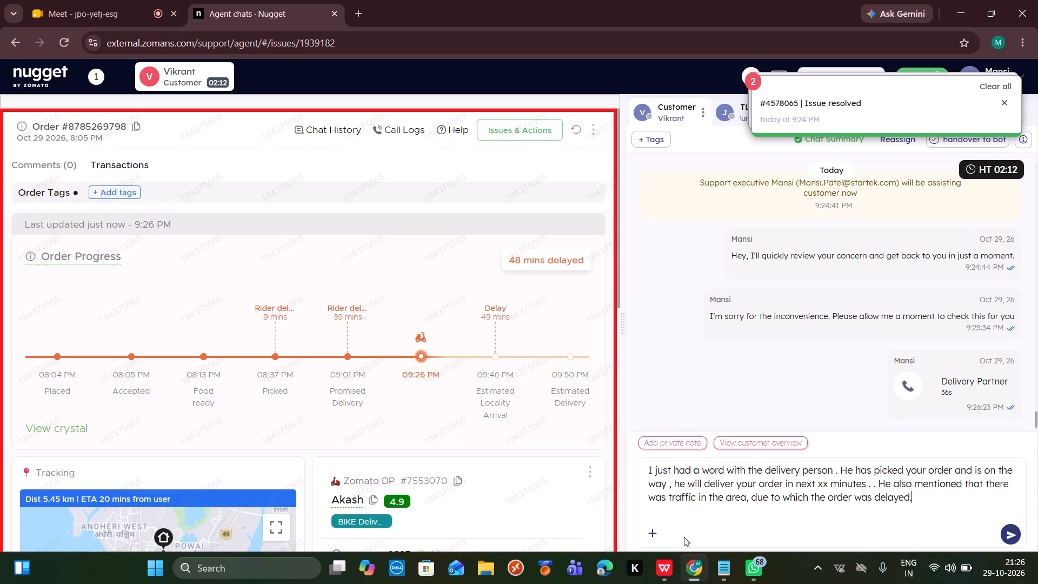
Remove the stray period from the picked-up-order reply, replace "traffic in the area" with "a puncture in his bike", and send it.
left_click(874, 499)
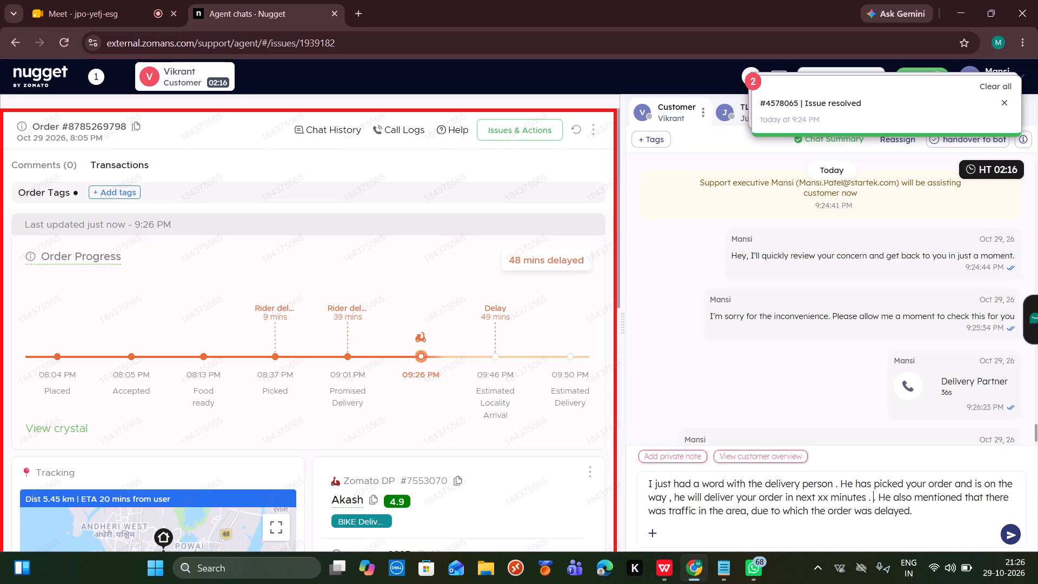
key("BackSpace")
key("BackSpace")
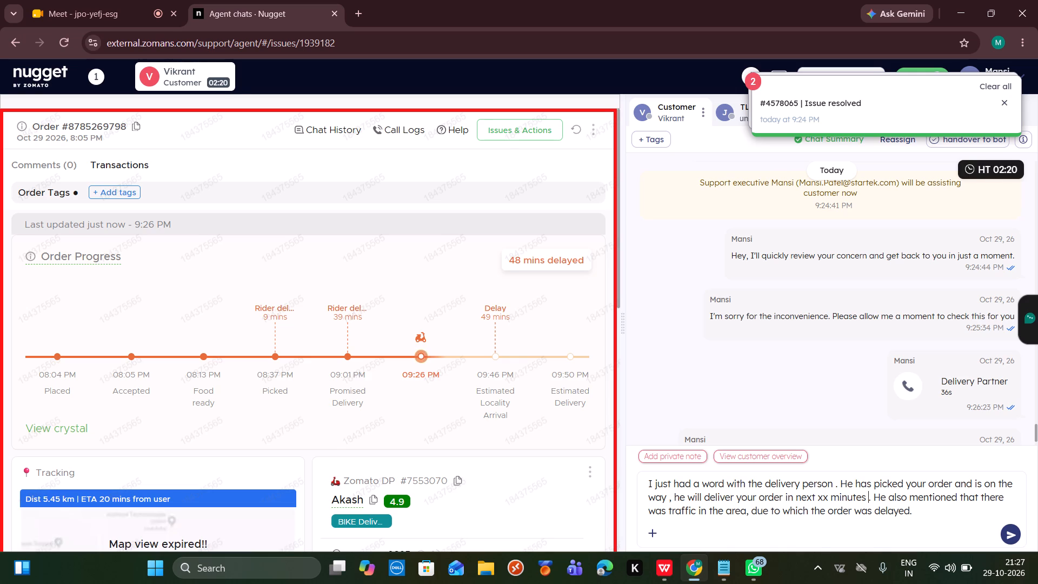
left_click_drag(667, 512, 744, 514)
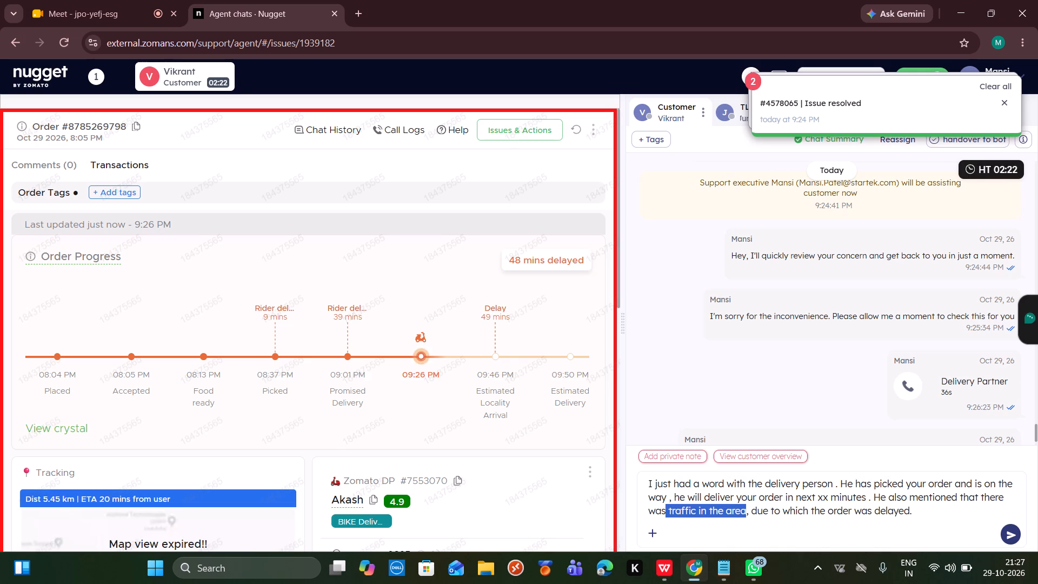
left_click_drag(744, 514, 746, 514)
key("space")
type("a punctue")
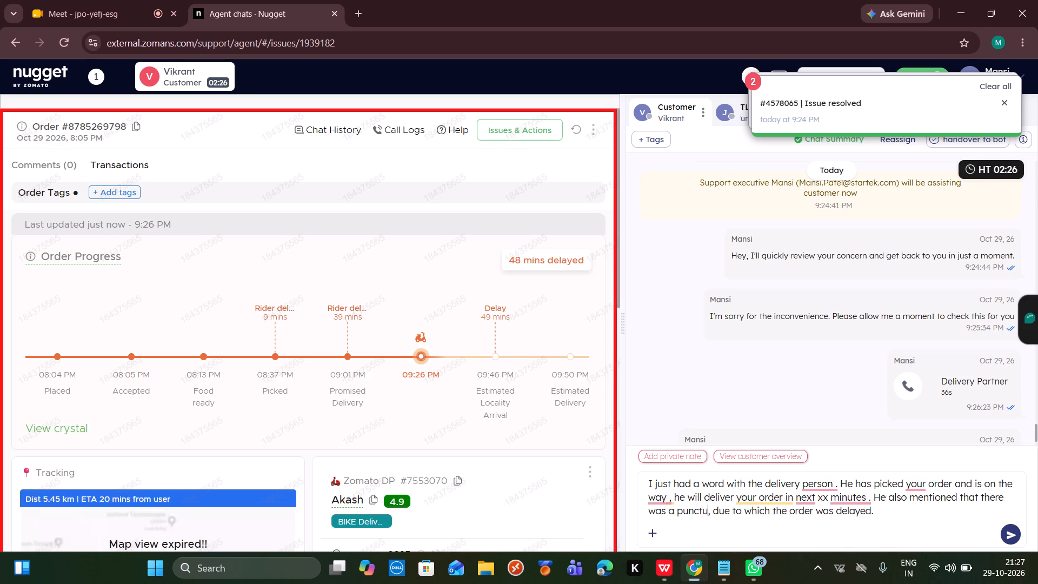
key("BackSpace")
type("re in his bike")
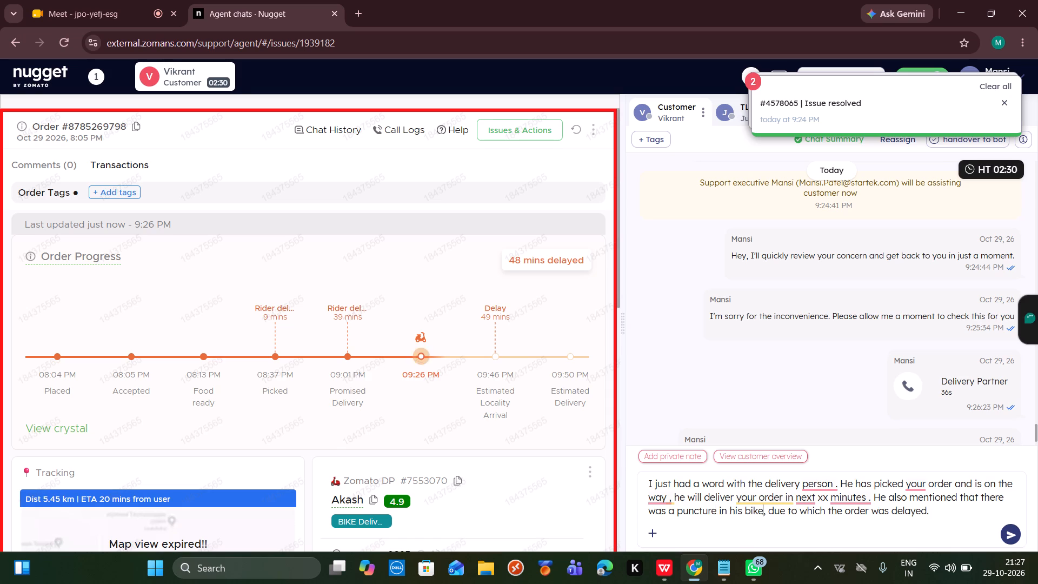
scroll(784, 364, "down", 4)
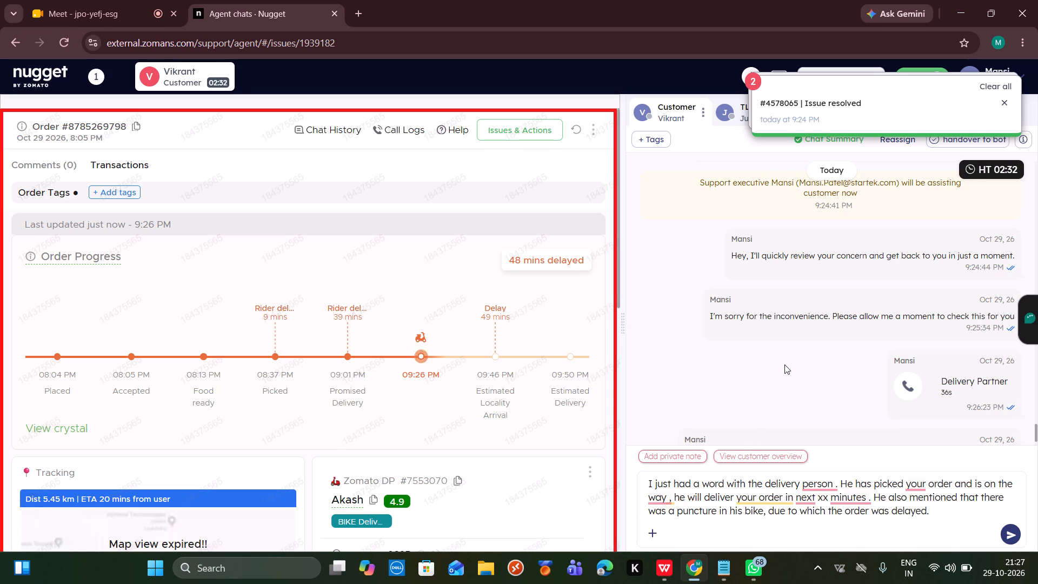
scroll(784, 364, "down", 15)
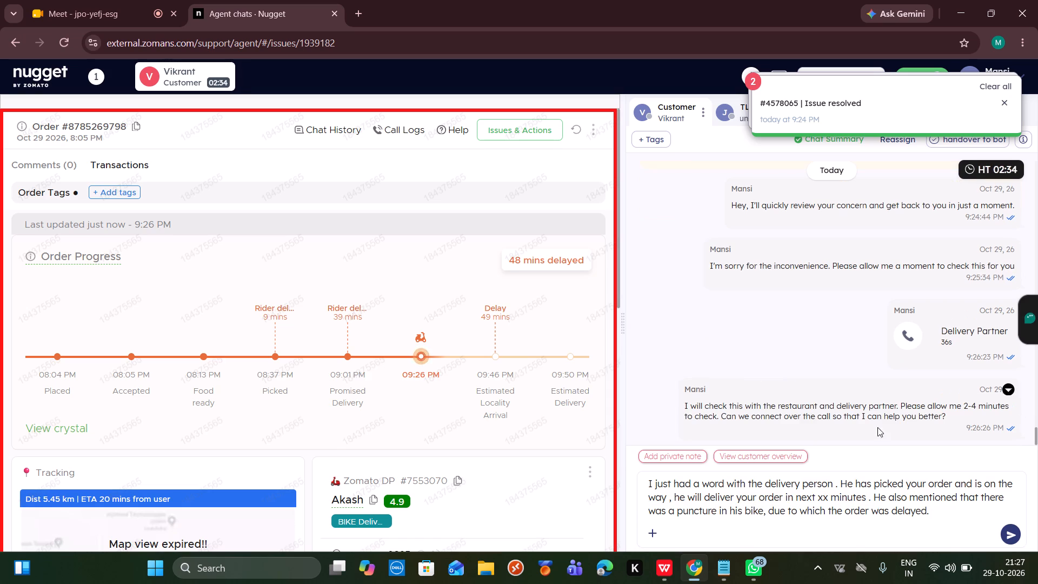
left_click(1010, 534)
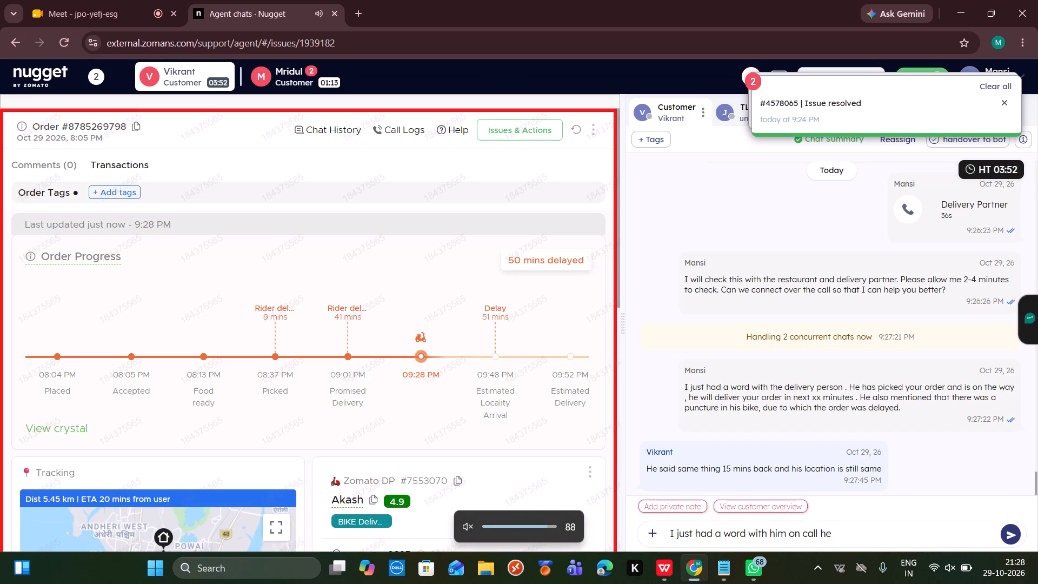
left_click(295, 81)
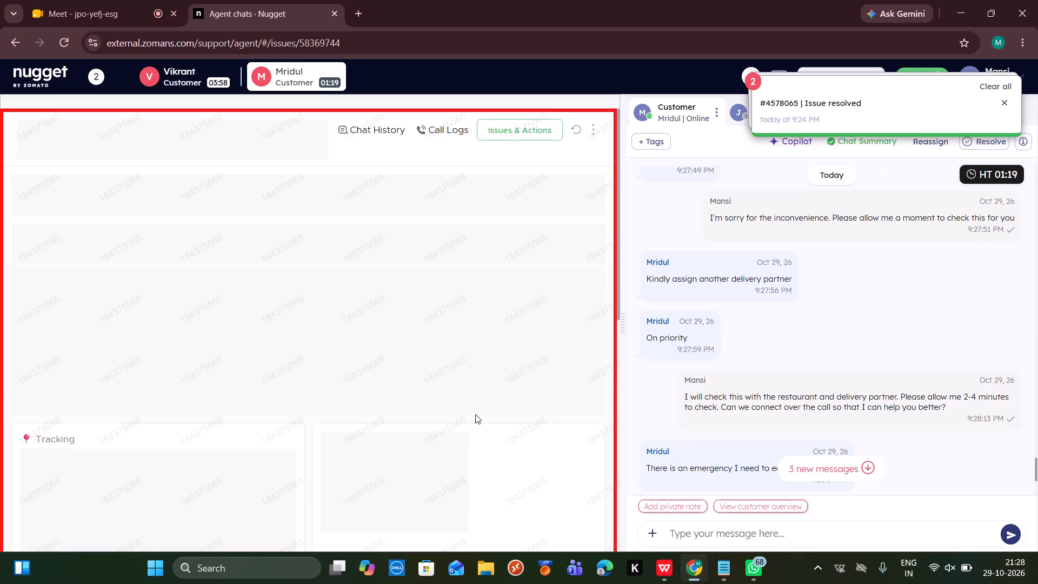
scroll(475, 414, "down", 3)
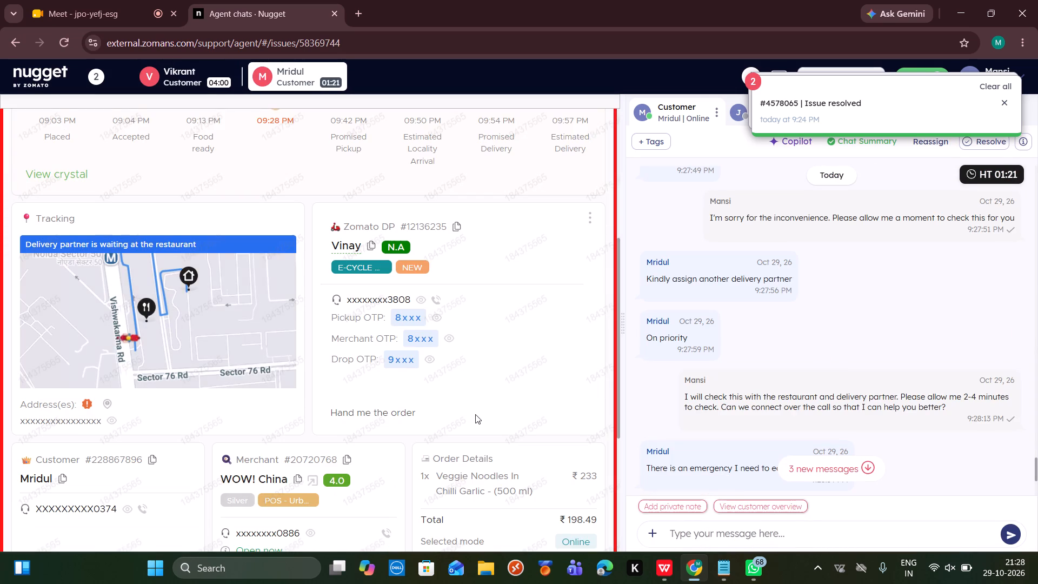
scroll(475, 414, "up", 1)
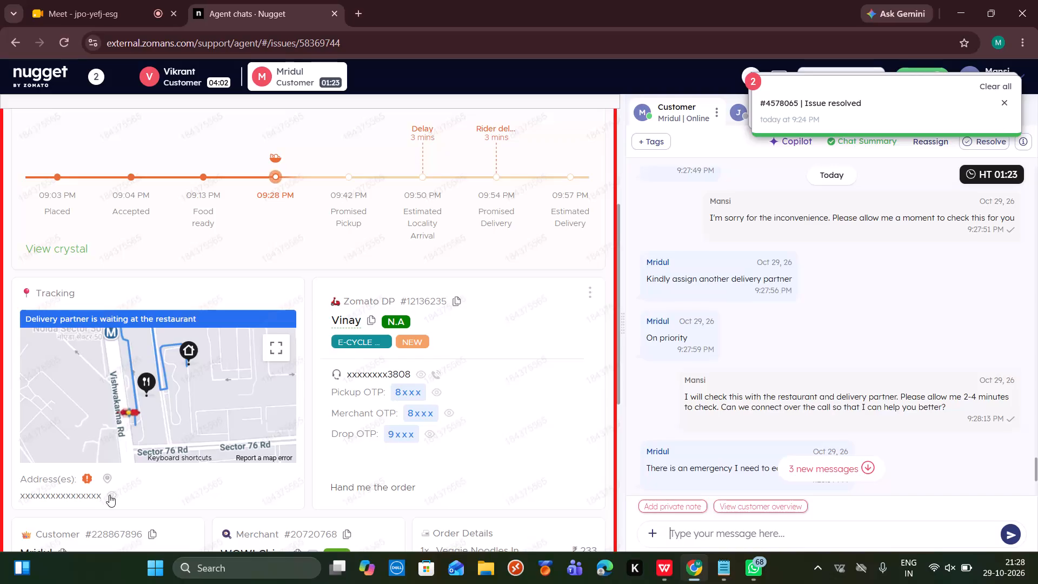
left_click(110, 495)
left_click(47, 522)
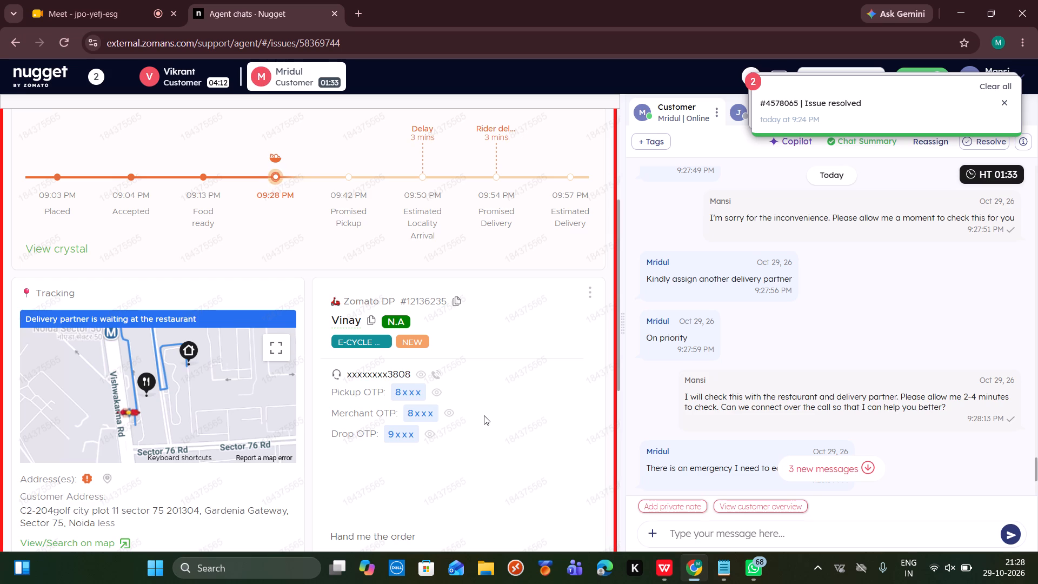
scroll(504, 414, "up", 7)
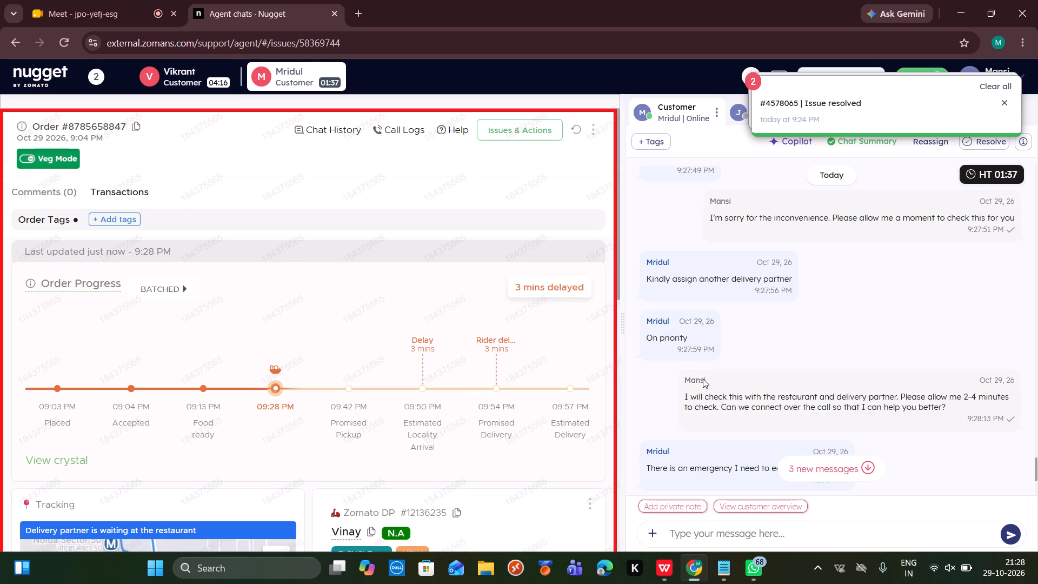
scroll(732, 385, "down", 8)
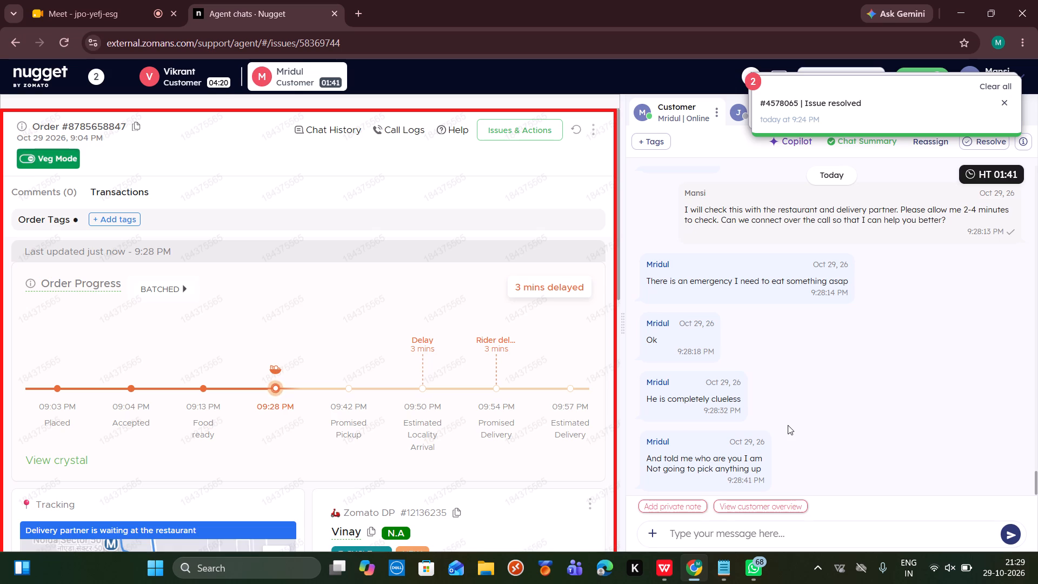
scroll(518, 468, "down", 3)
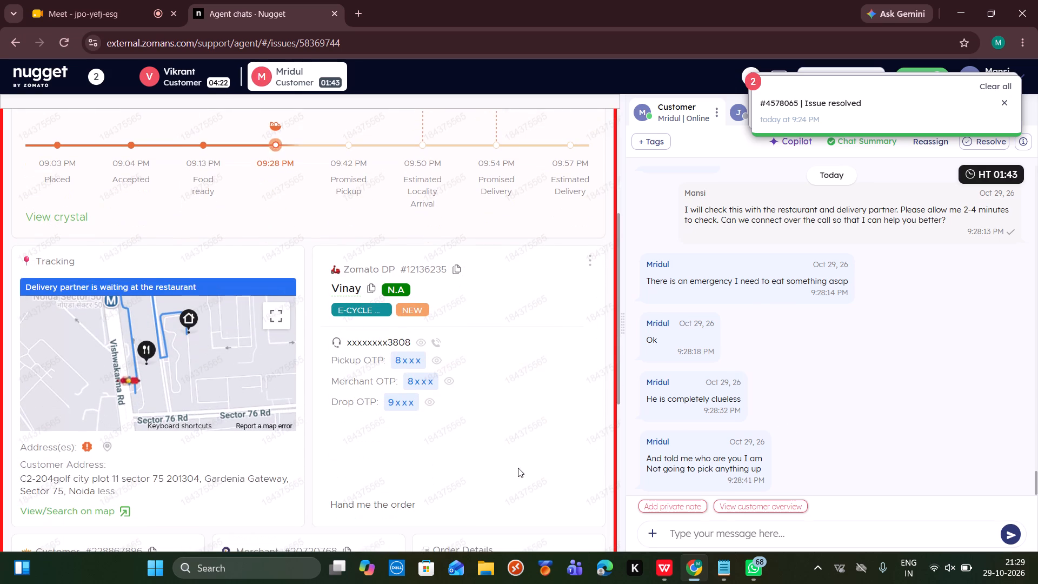
scroll(518, 468, "up", 6)
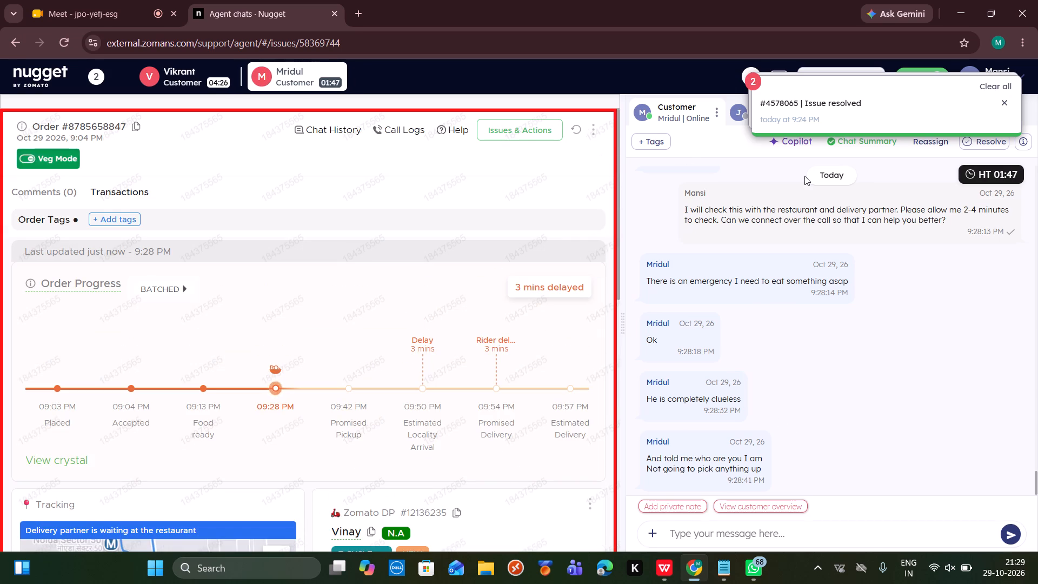
left_click(994, 93)
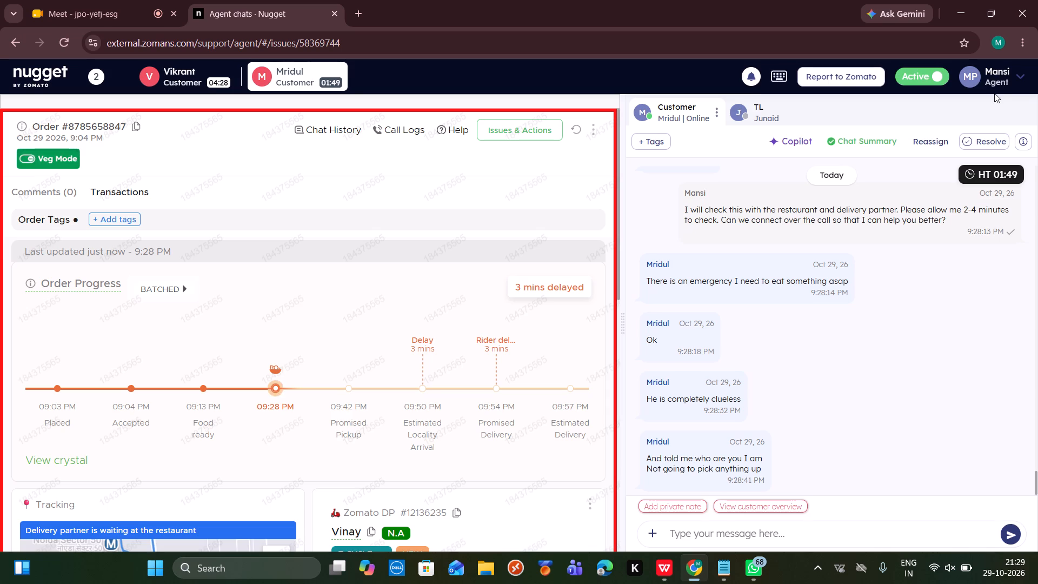
left_click(531, 123)
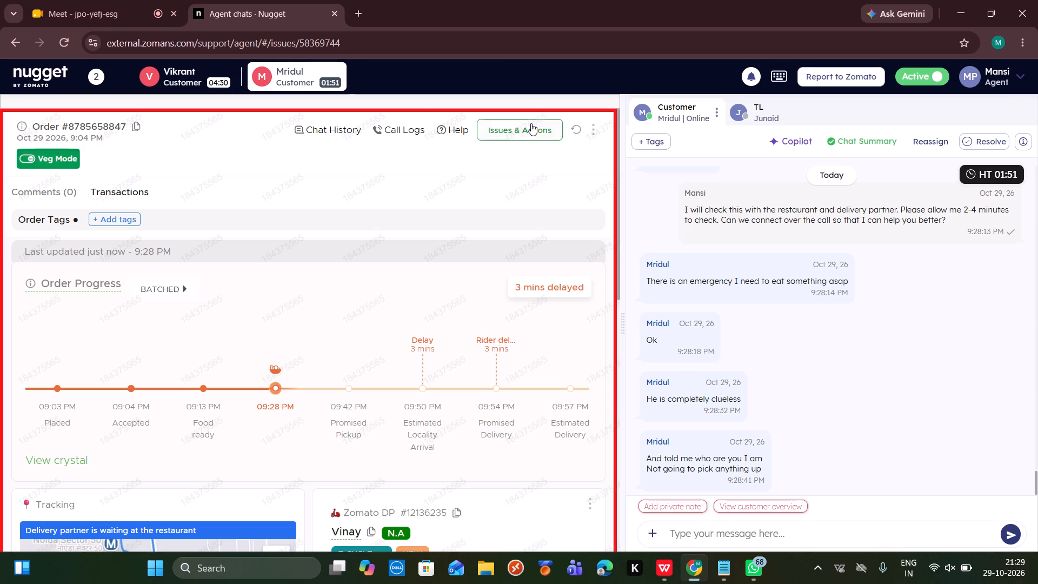
left_click(201, 85)
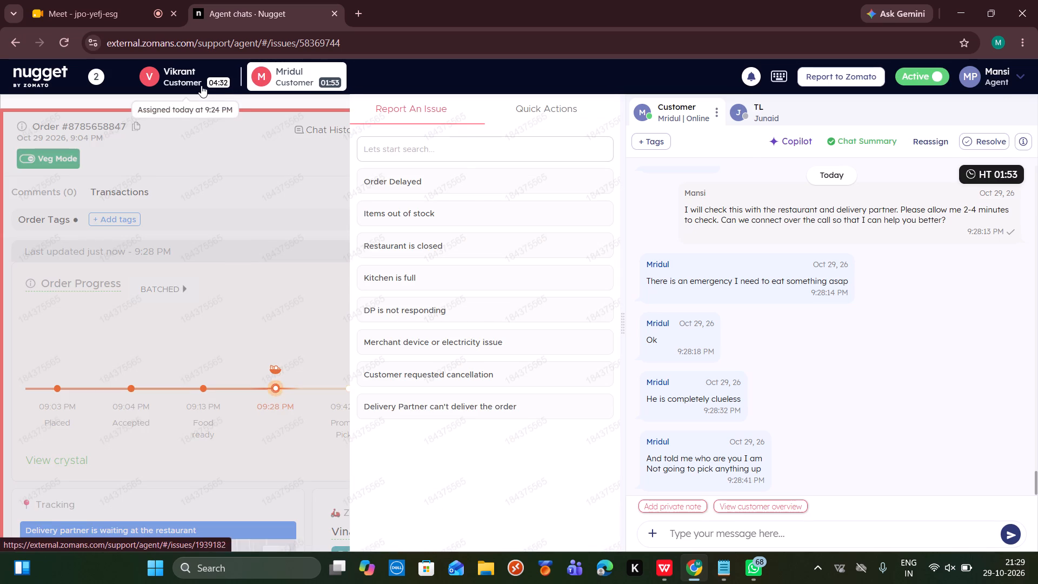
scroll(805, 346, "down", 5)
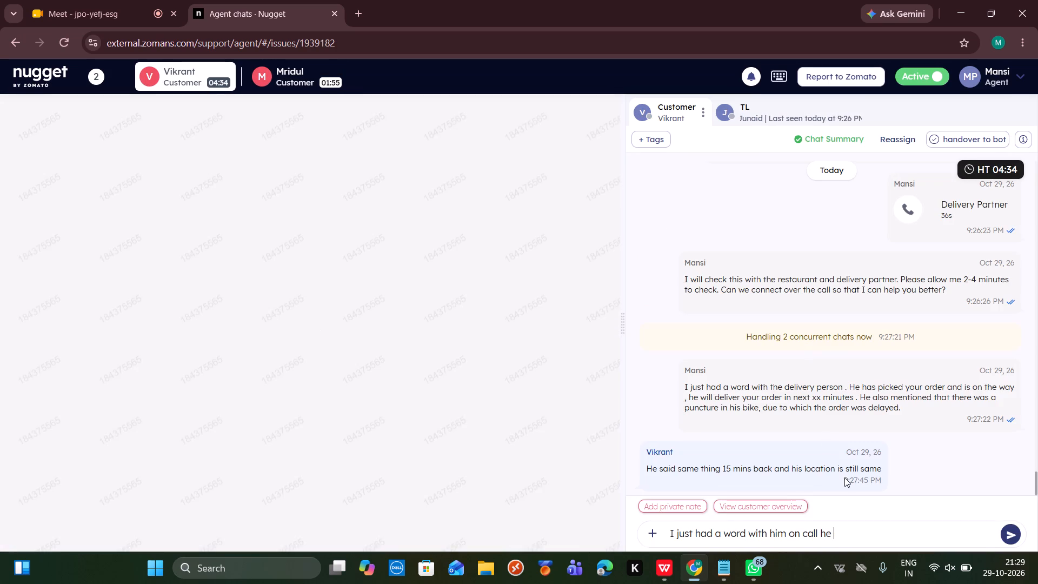
type("told that his issue is resolved and will move from there in ne")
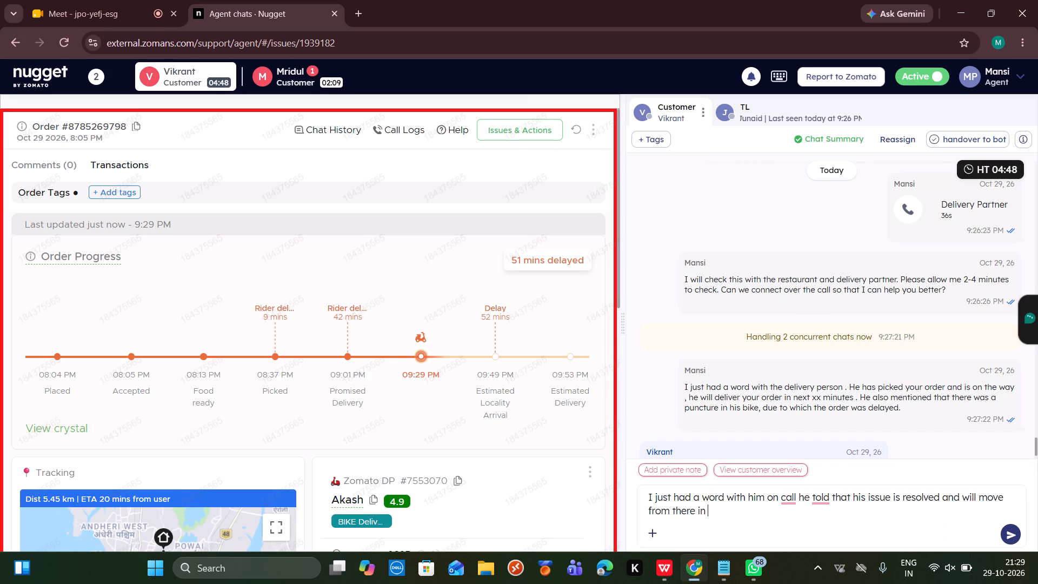
type("xt 7-8")
key("space")
type("minutes to deliver your order")
key("space")
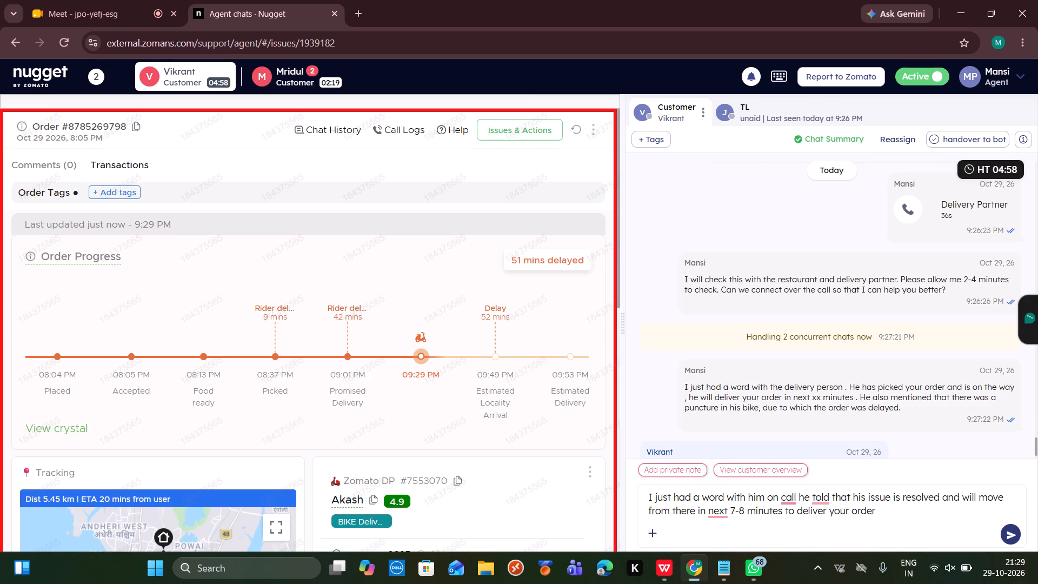
key("Return")
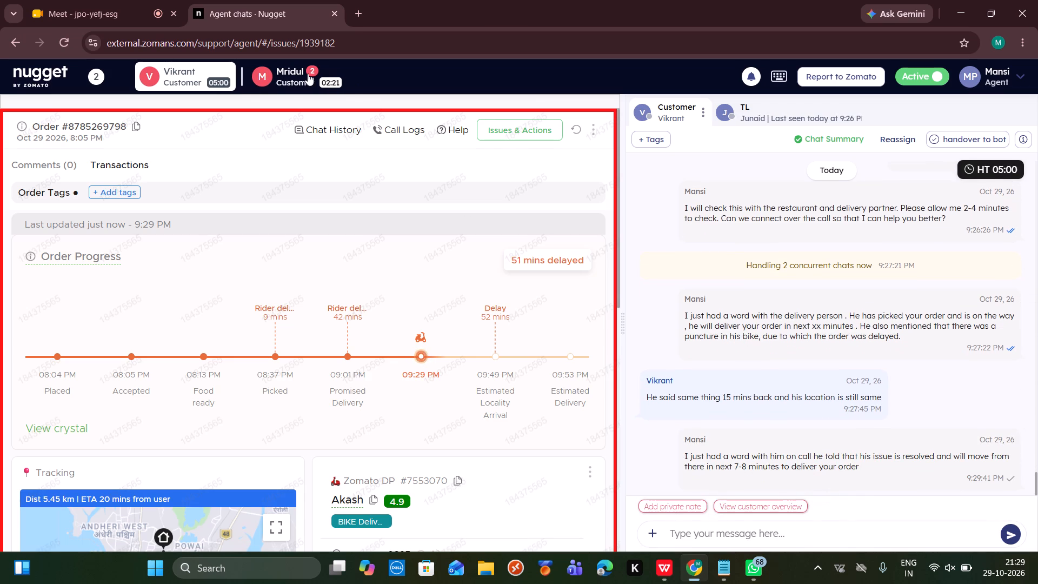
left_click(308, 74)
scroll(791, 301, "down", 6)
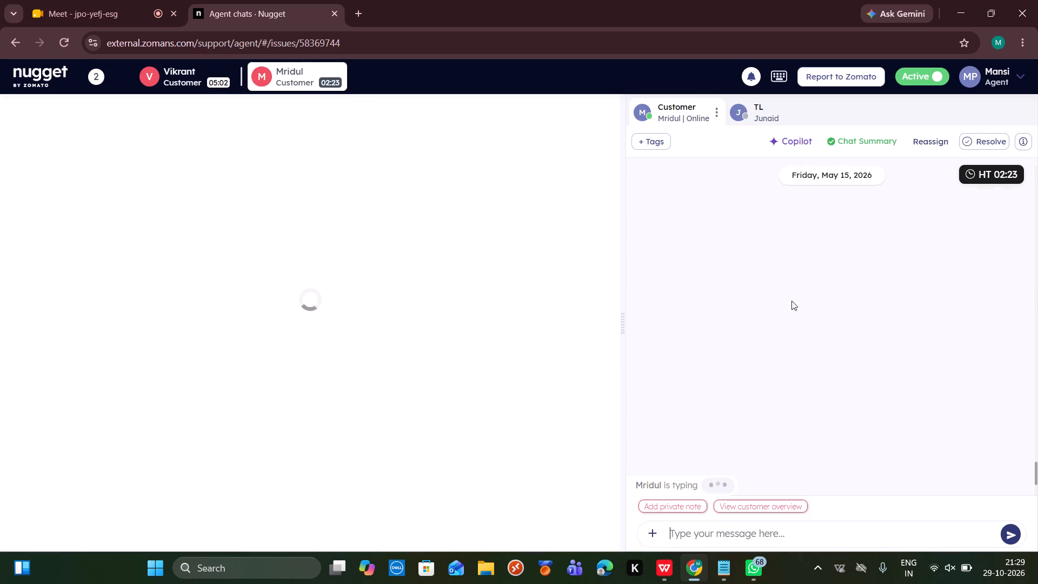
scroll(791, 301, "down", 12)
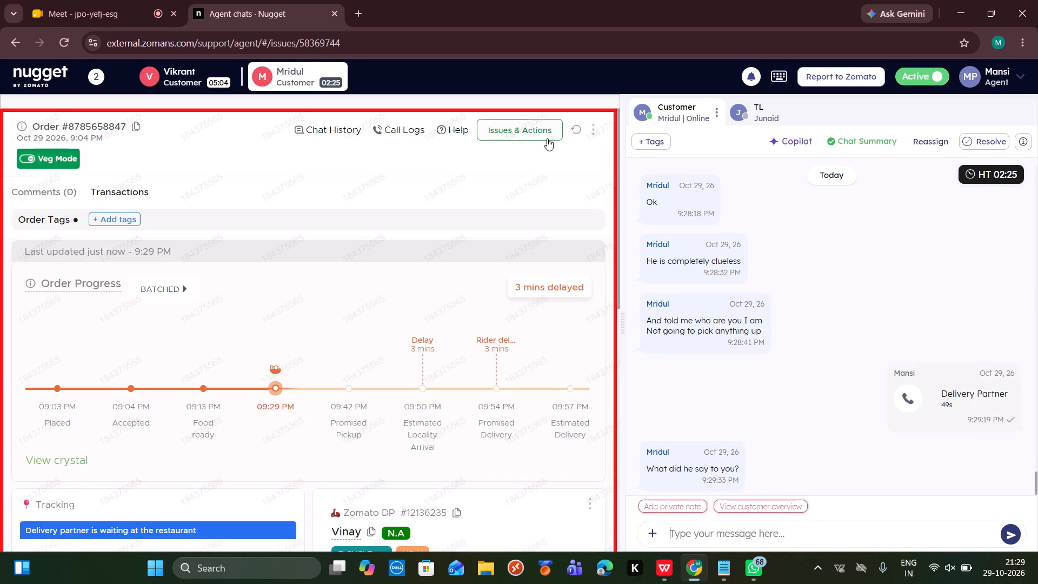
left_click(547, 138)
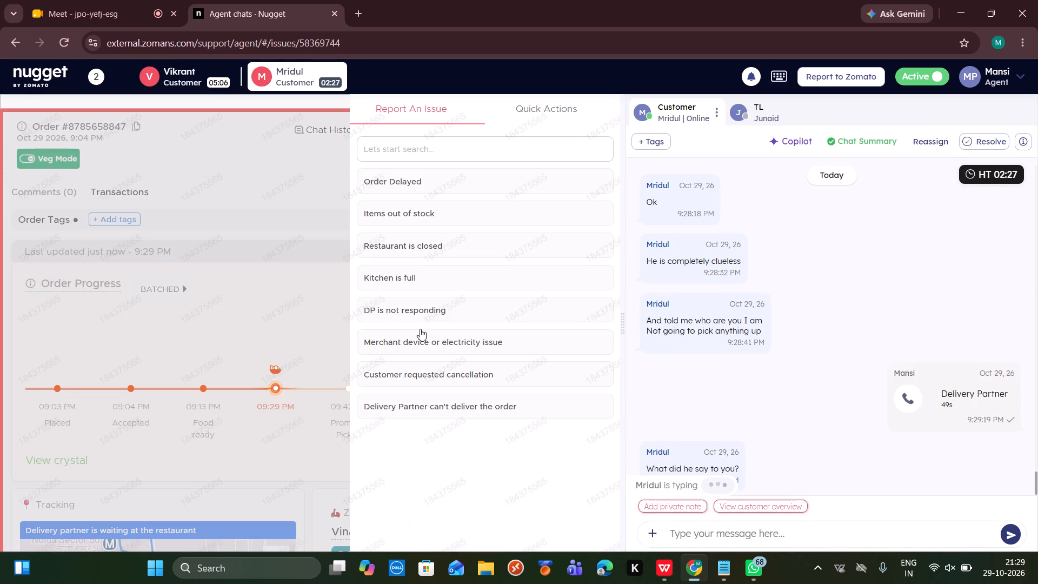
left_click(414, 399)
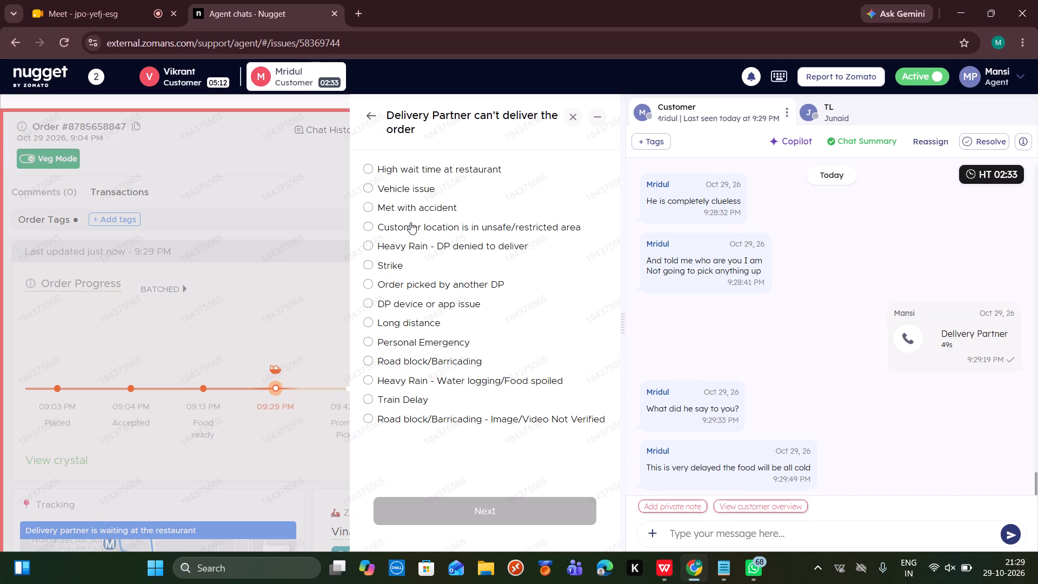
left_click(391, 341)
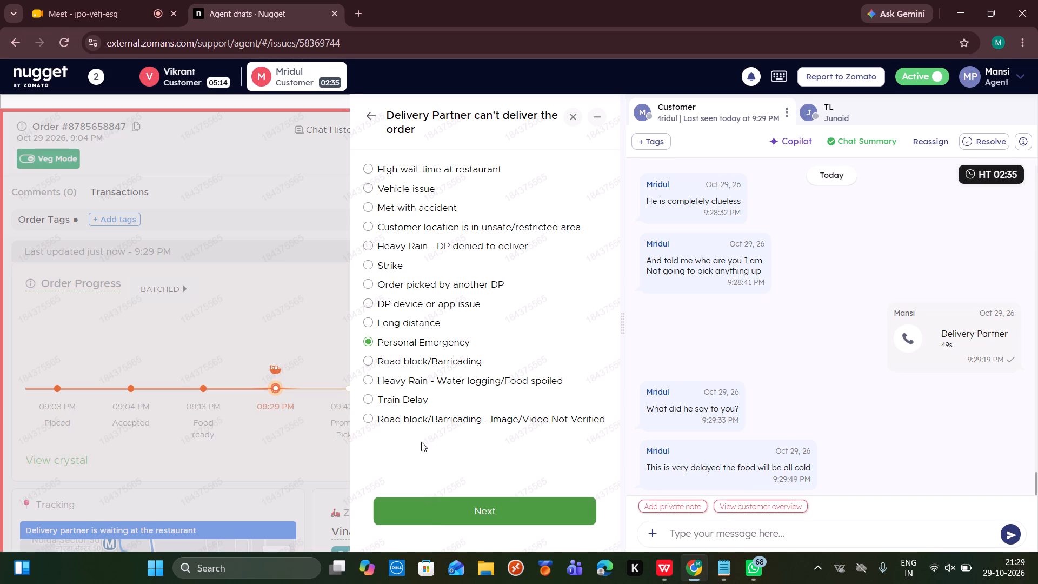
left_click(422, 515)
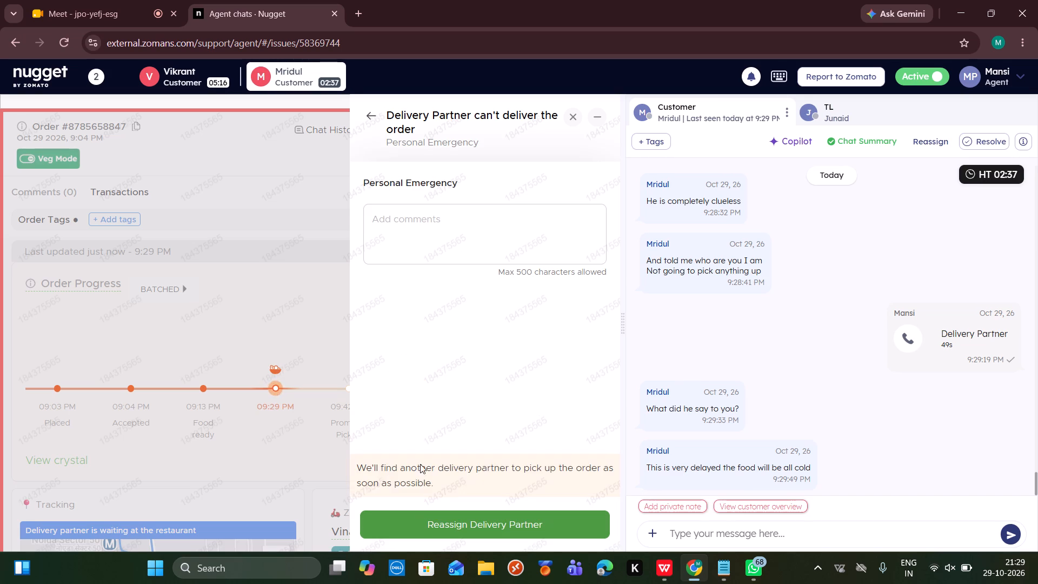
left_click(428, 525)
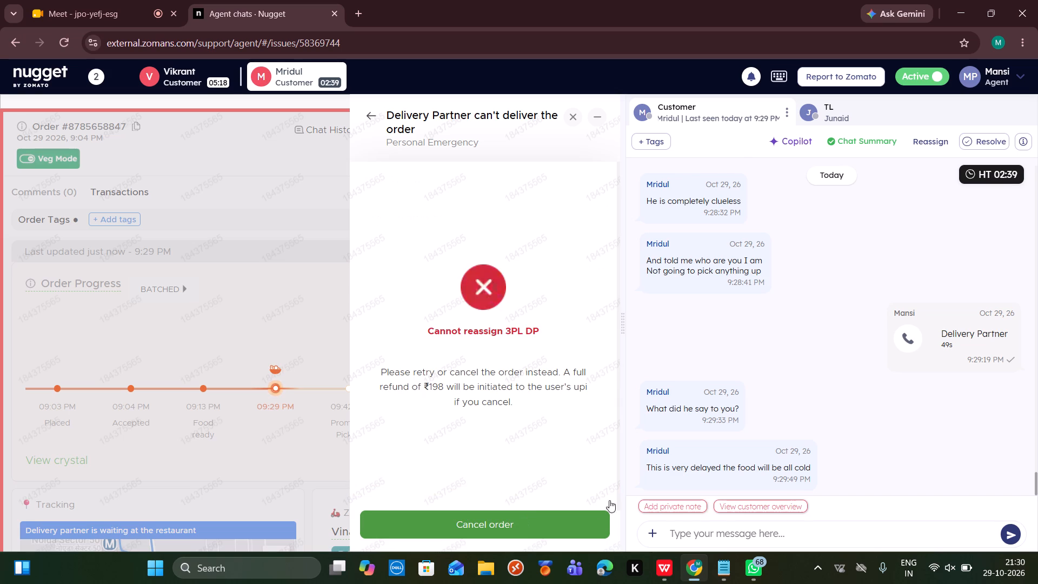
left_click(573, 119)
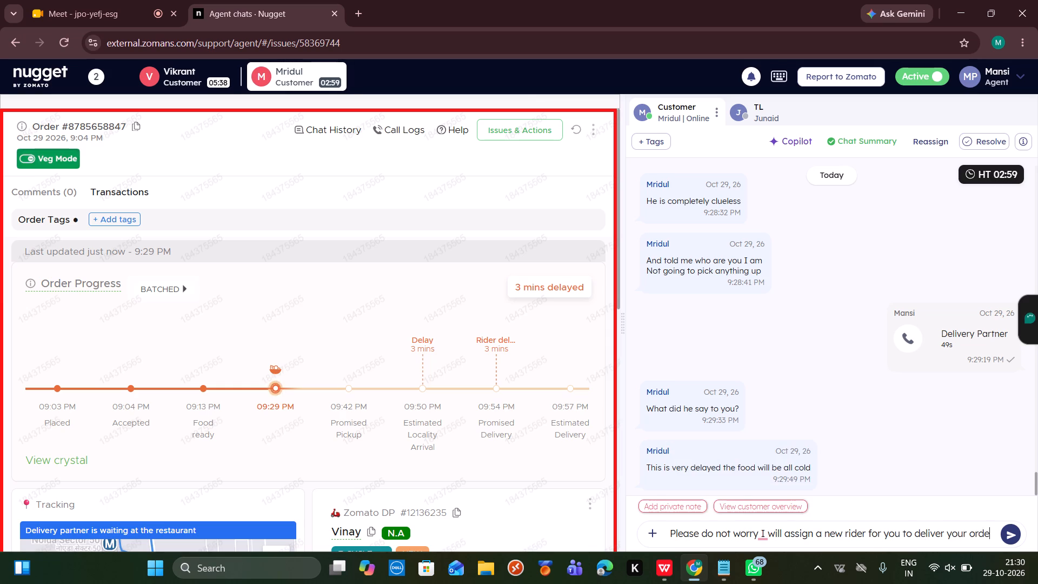
key("Return")
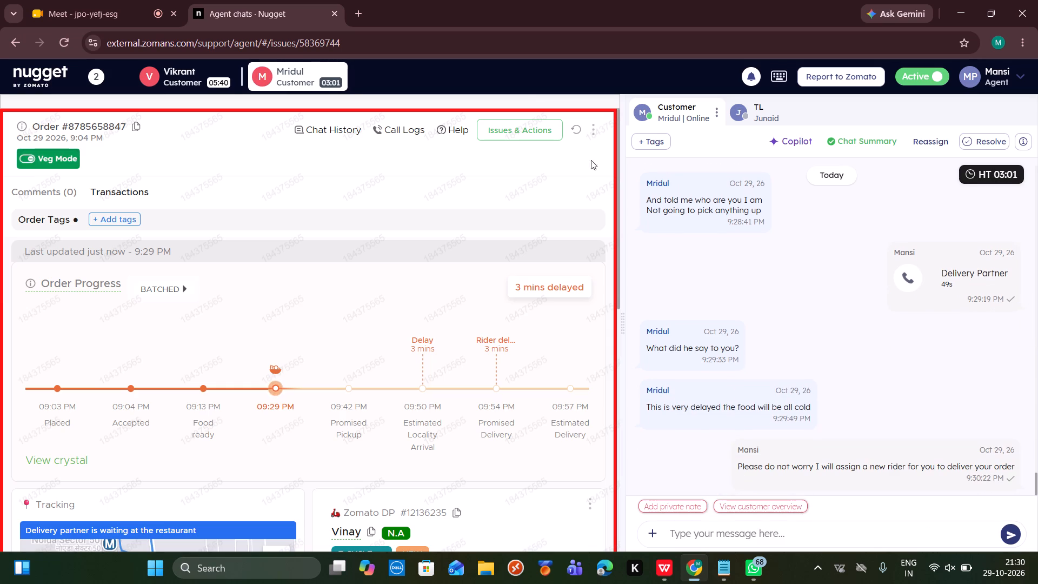
left_click(576, 131)
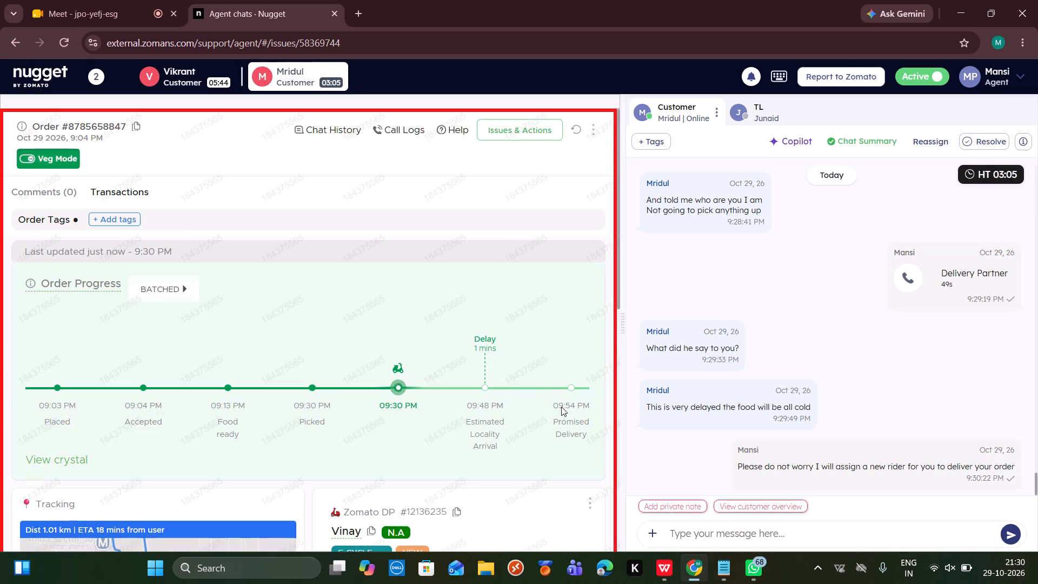
left_click(587, 501)
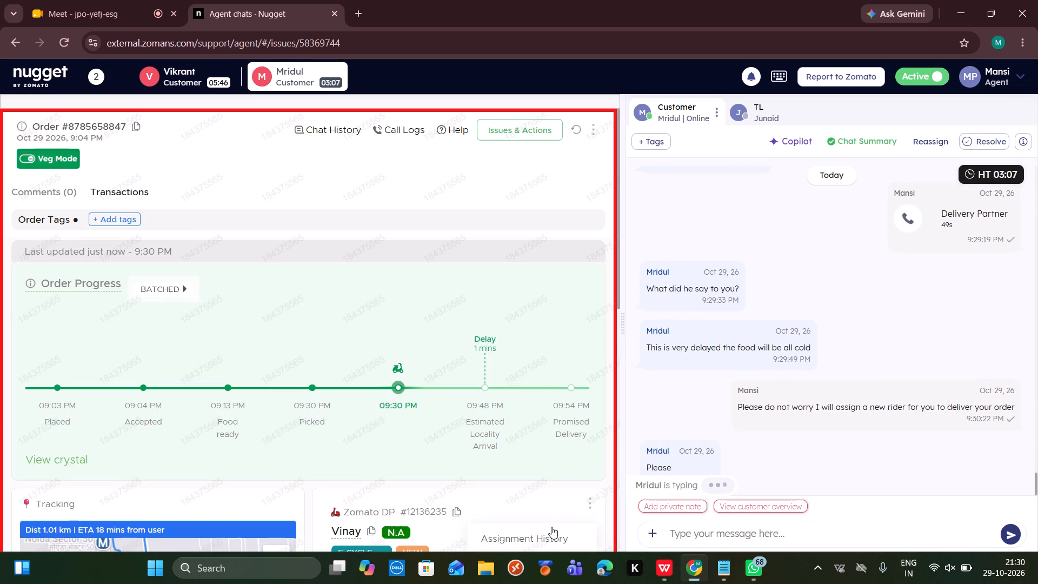
left_click(551, 527)
left_click(537, 440)
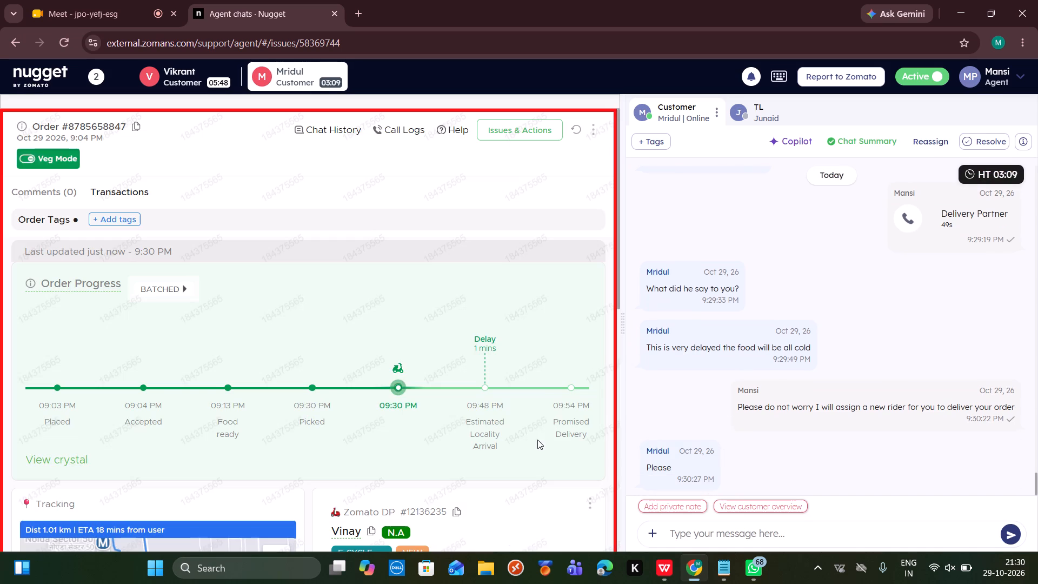
scroll(536, 416, "down", 3)
scroll(536, 416, "up", 5)
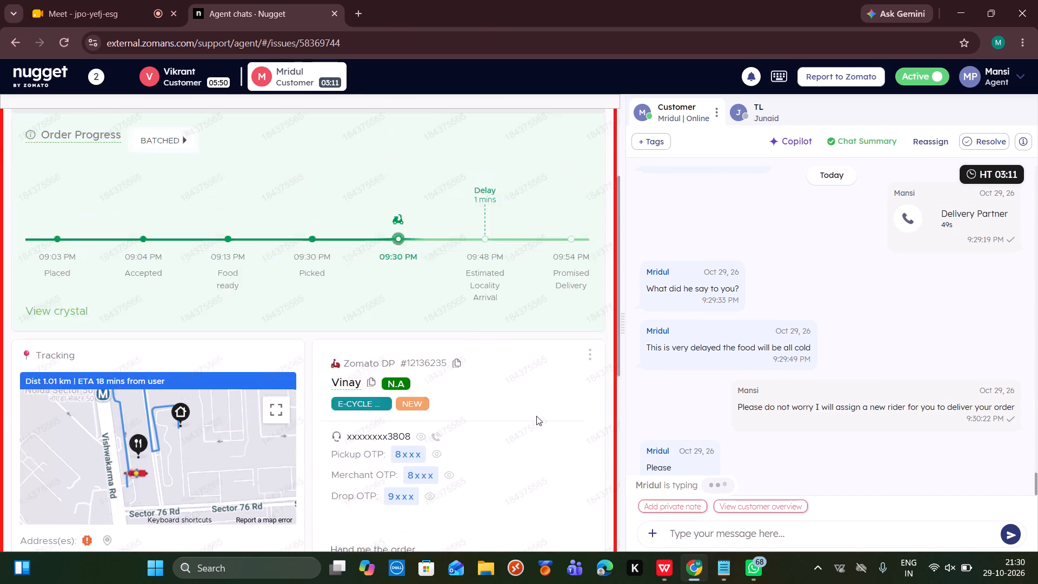
scroll(536, 416, "up", 2)
left_click(577, 128)
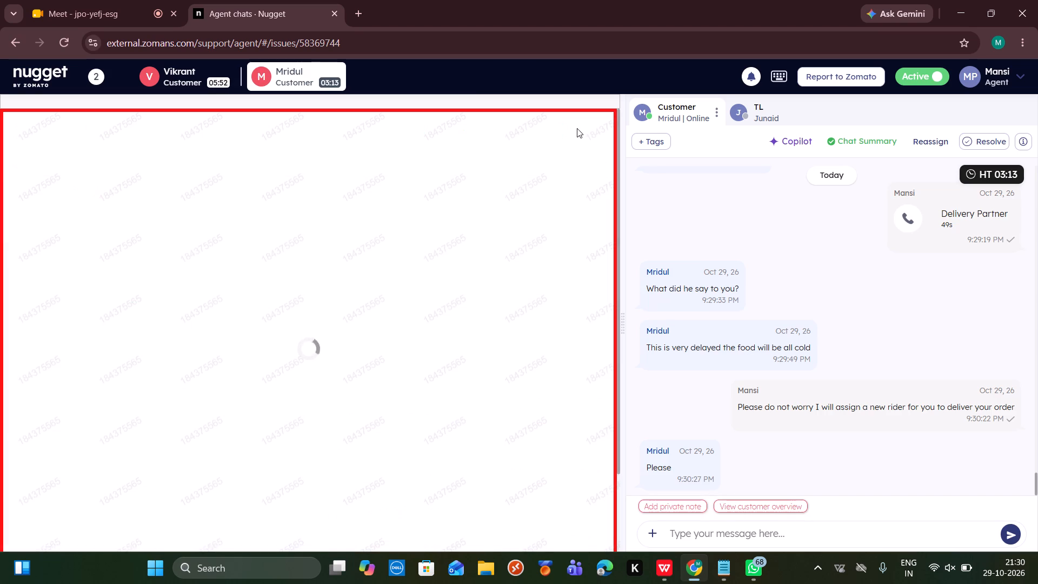
scroll(502, 407, "down", 1)
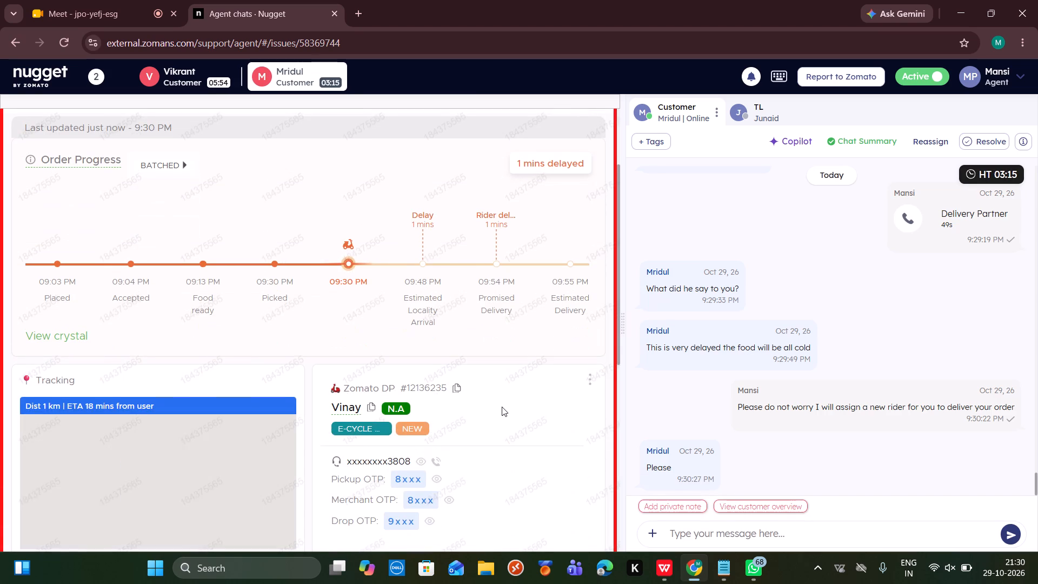
scroll(502, 407, "up", 5)
left_click(181, 284)
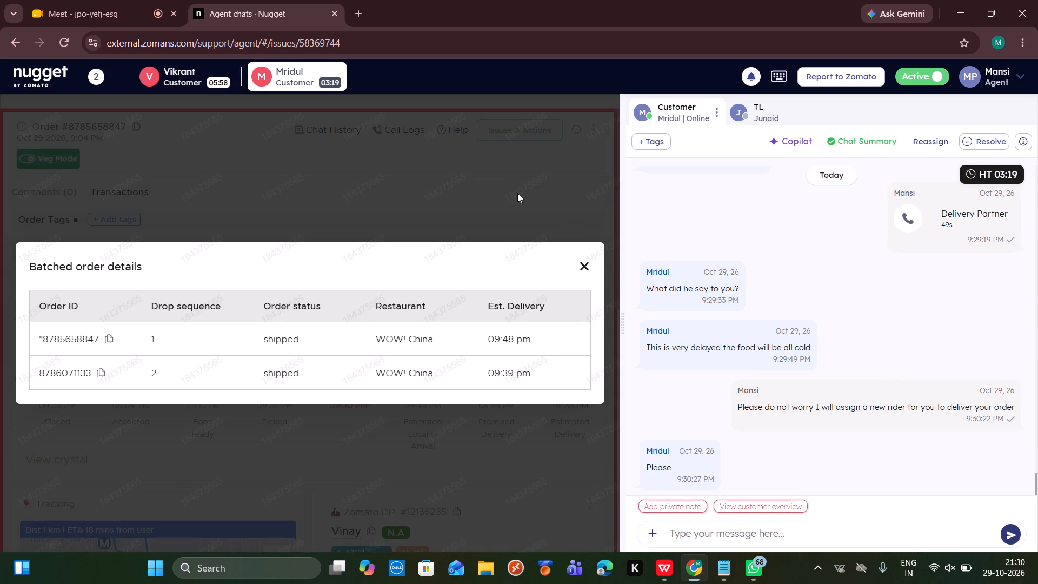
left_click(517, 193)
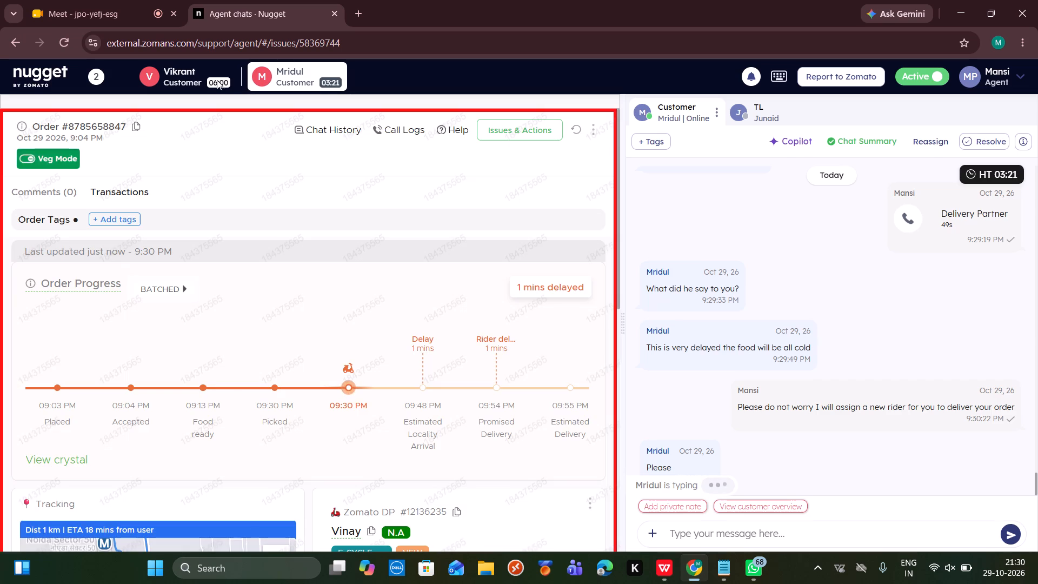
left_click(207, 83)
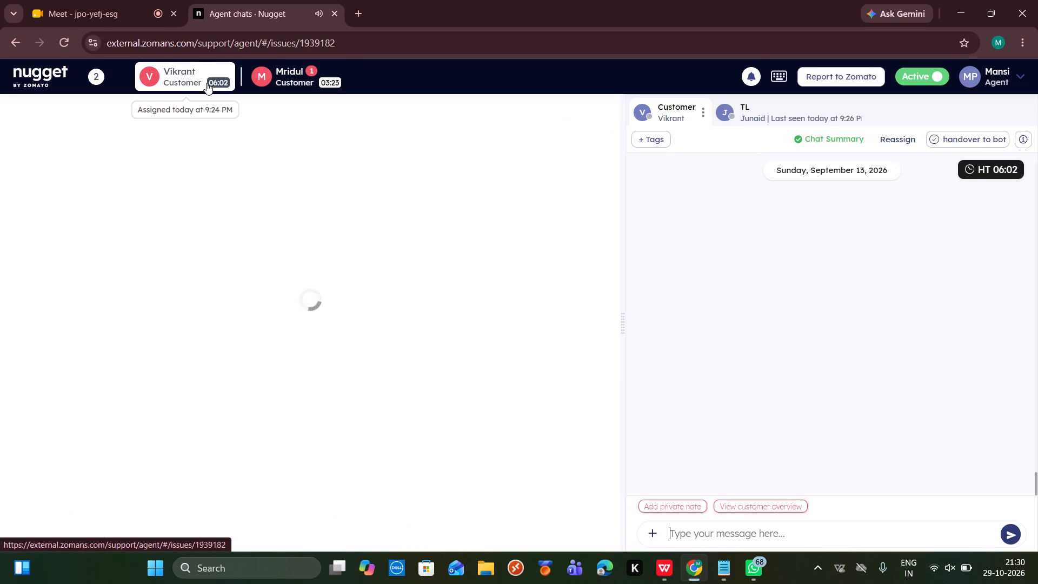
scroll(713, 320, "down", 5)
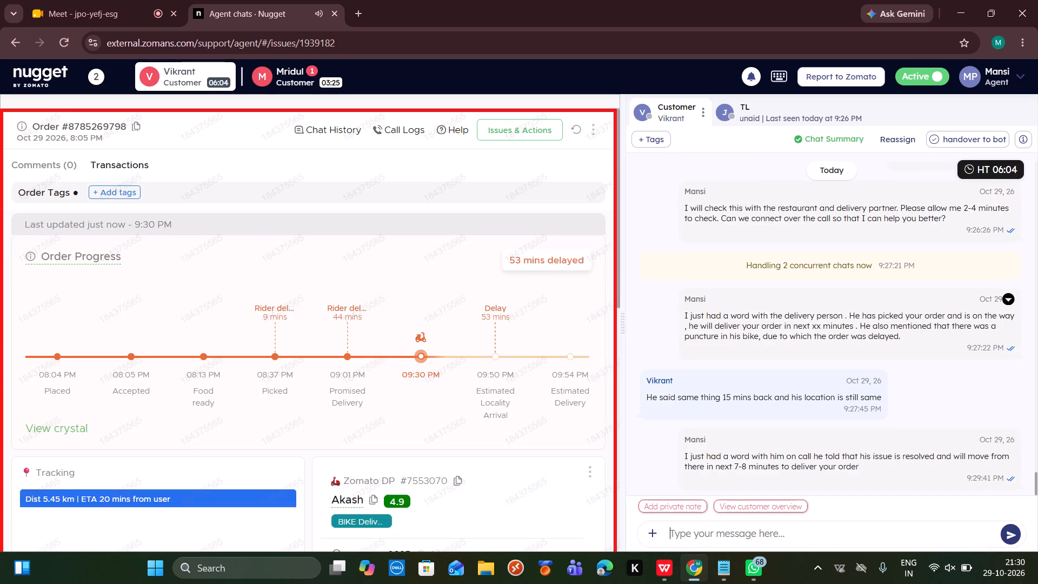
scroll(713, 320, "down", 1)
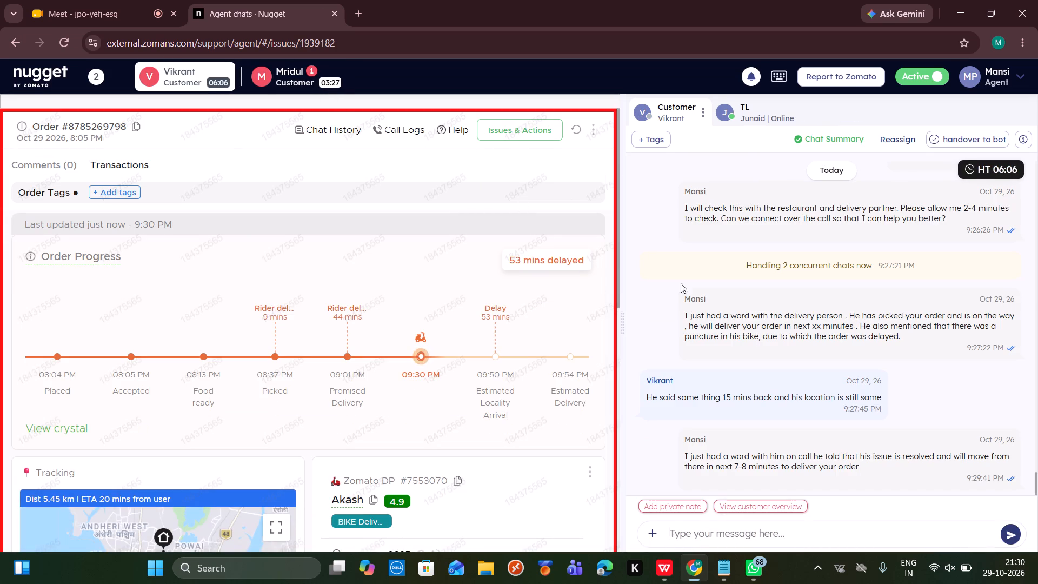
type("/fur")
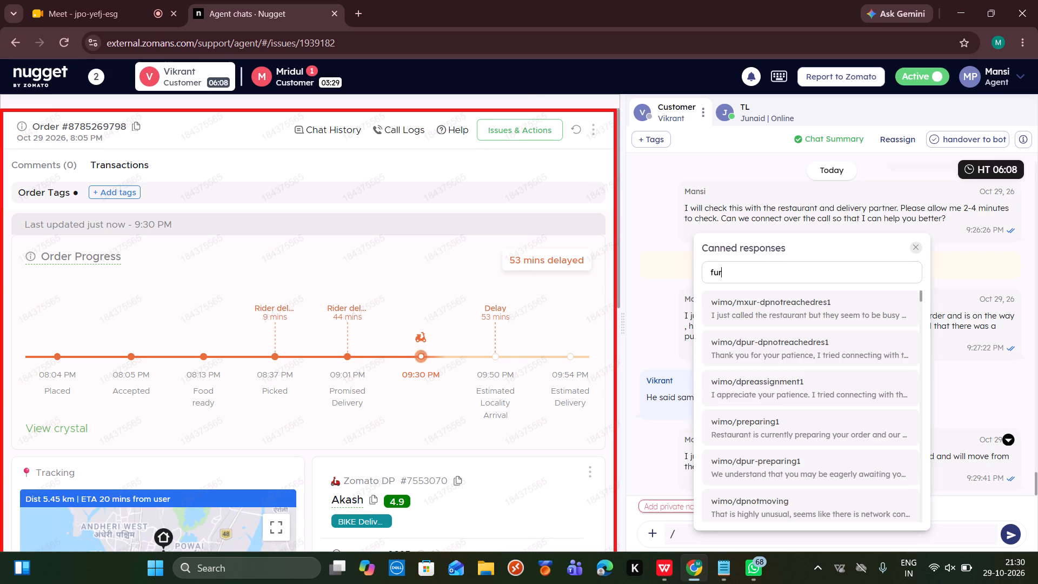
left_click(769, 301)
key("Return")
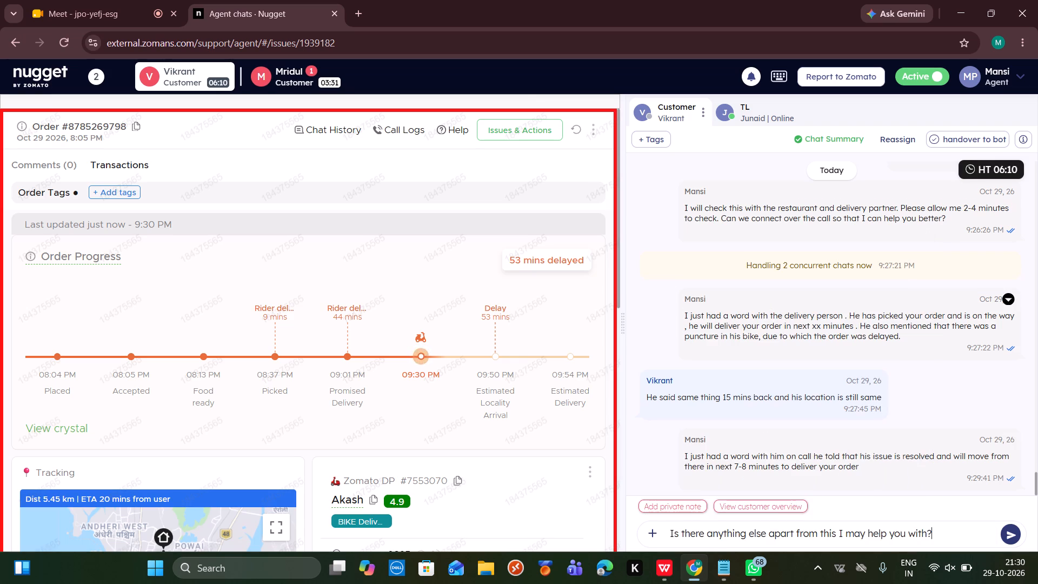
left_click(304, 85)
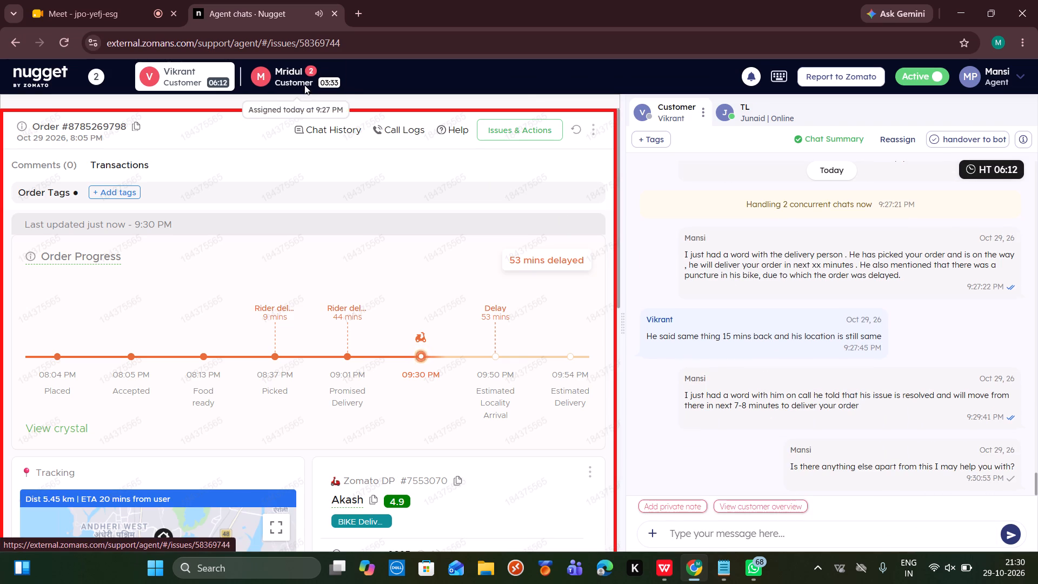
scroll(782, 321, "down", 3)
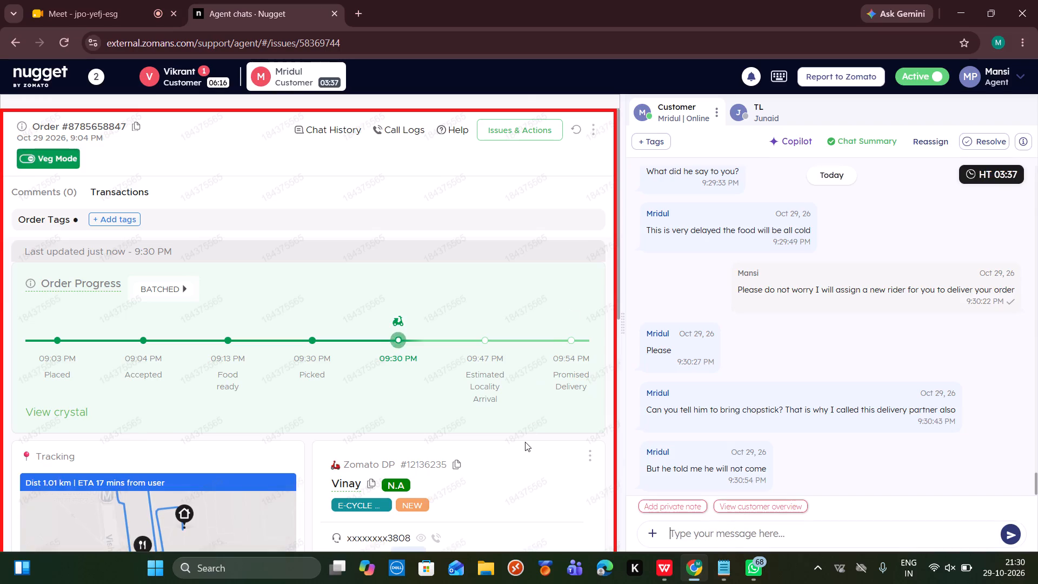
scroll(525, 442, "down", 2)
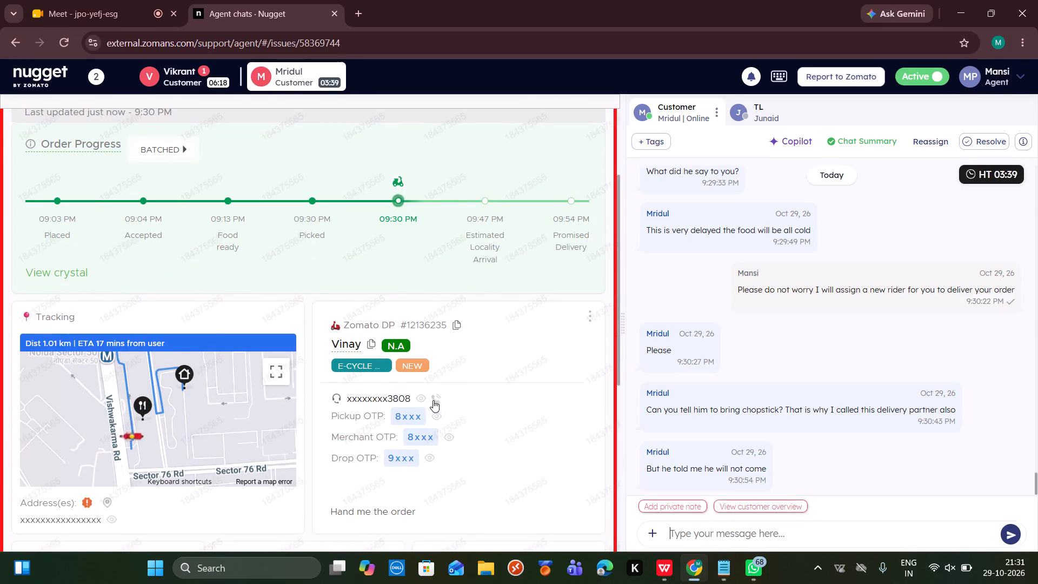
left_click(436, 395)
left_click(562, 393)
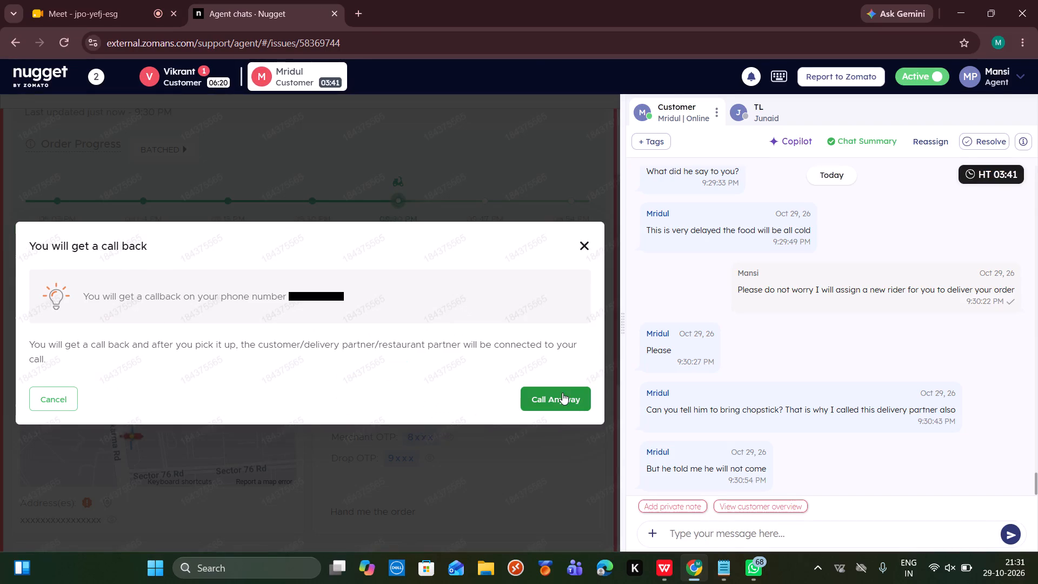
left_click(703, 537)
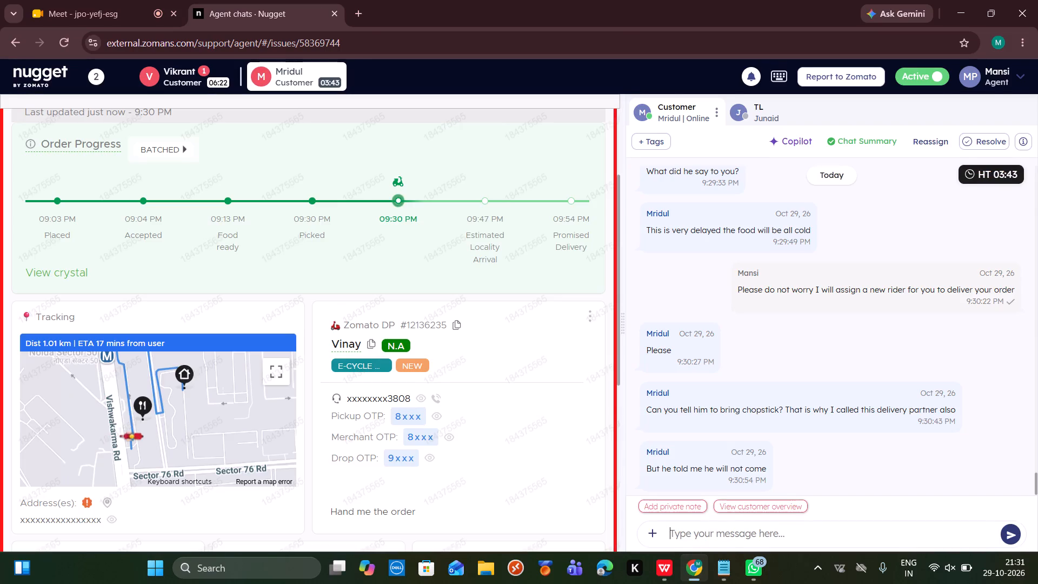
type("llow me a minute please")
key("space")
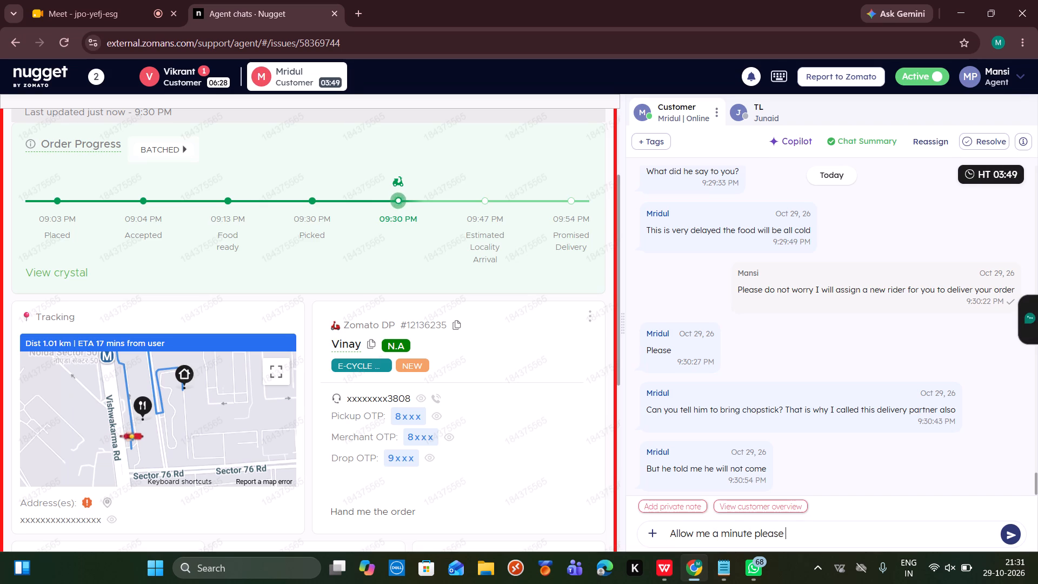
key("Return")
scroll(524, 452, "down", 1)
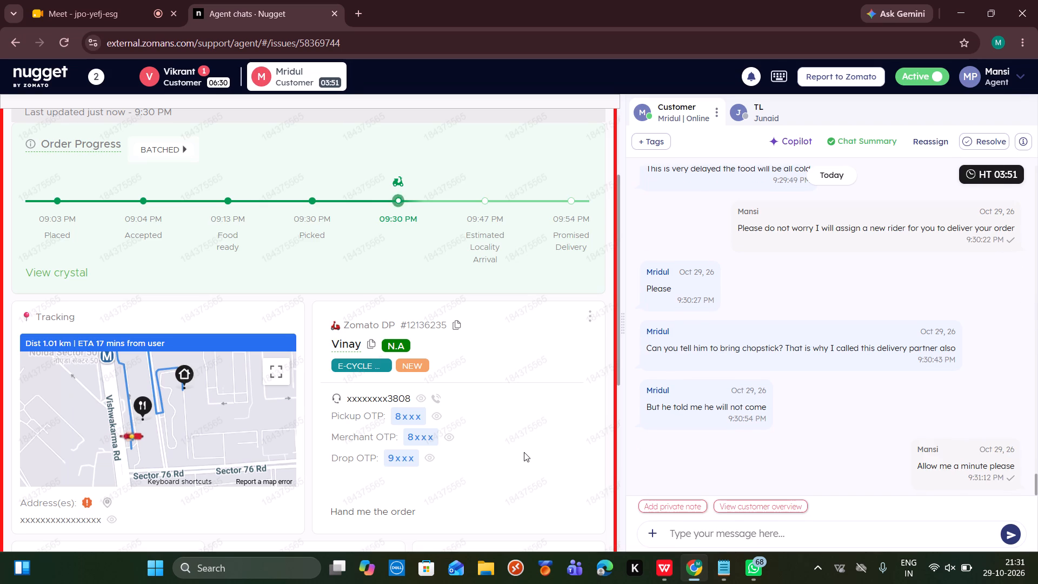
scroll(524, 452, "down", 4)
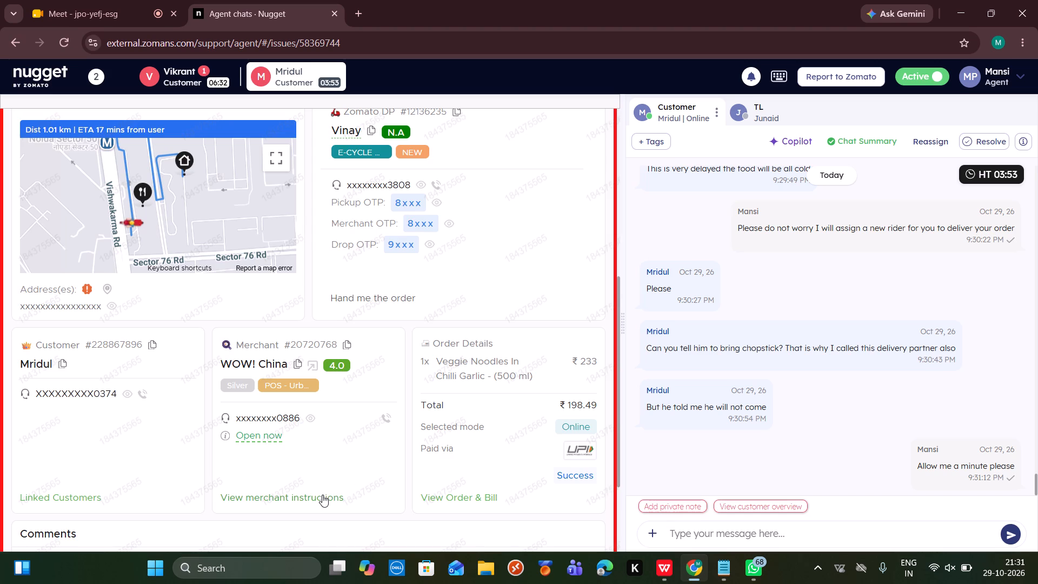
left_click(322, 495)
left_click(542, 393)
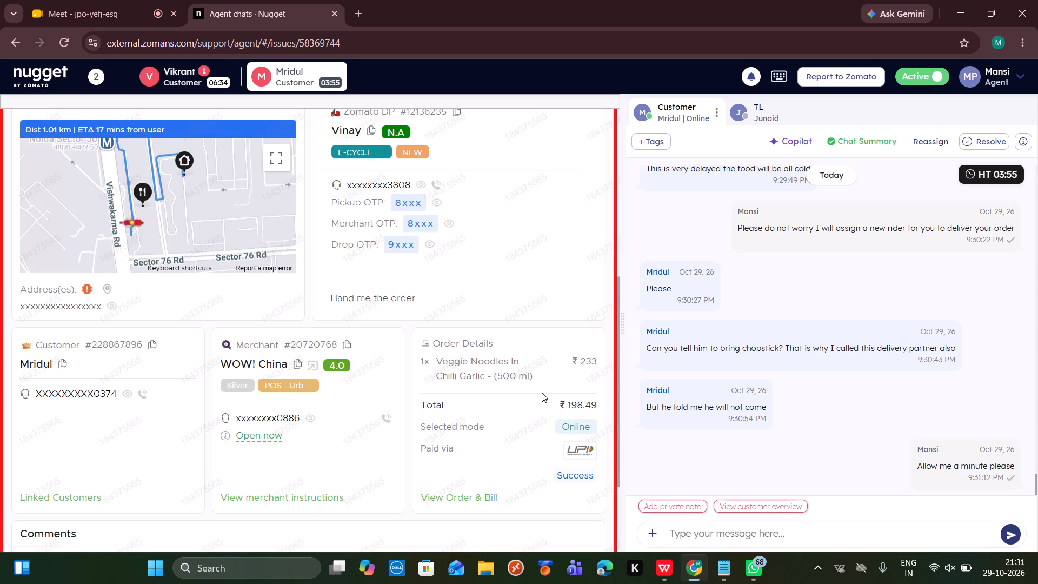
scroll(520, 263, "up", 9)
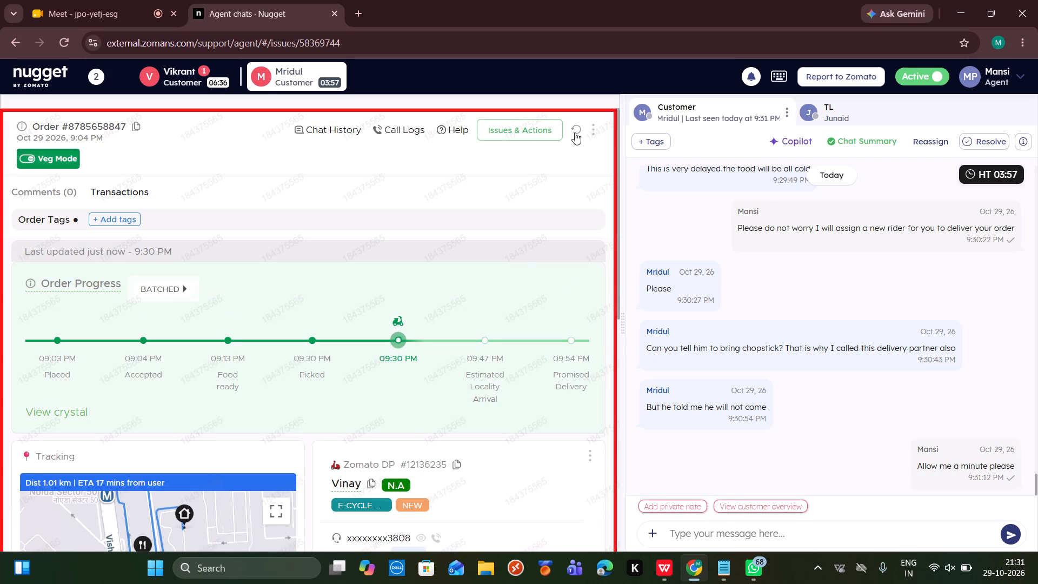
left_click(575, 132)
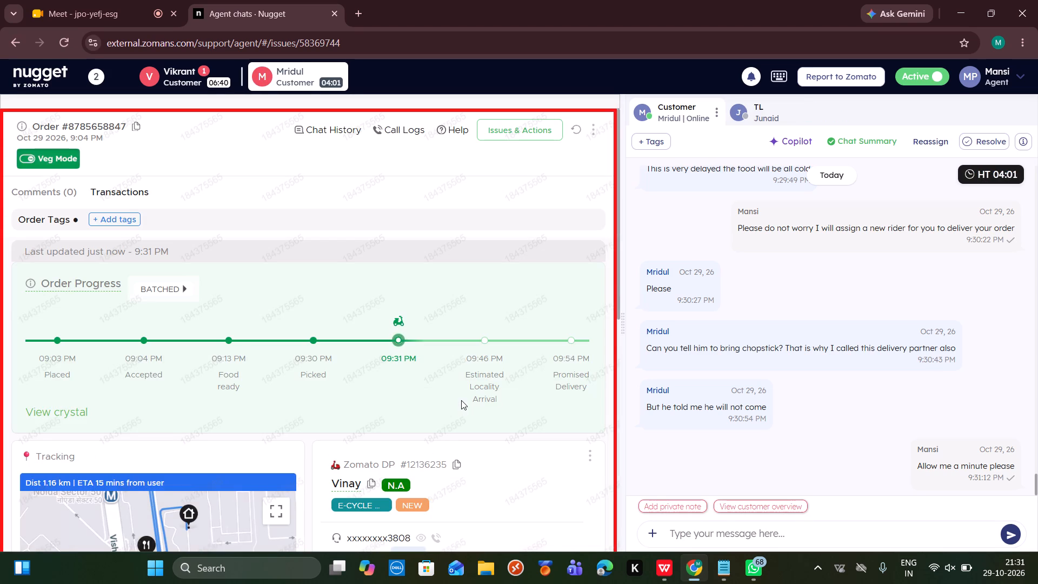
scroll(499, 469, "down", 2)
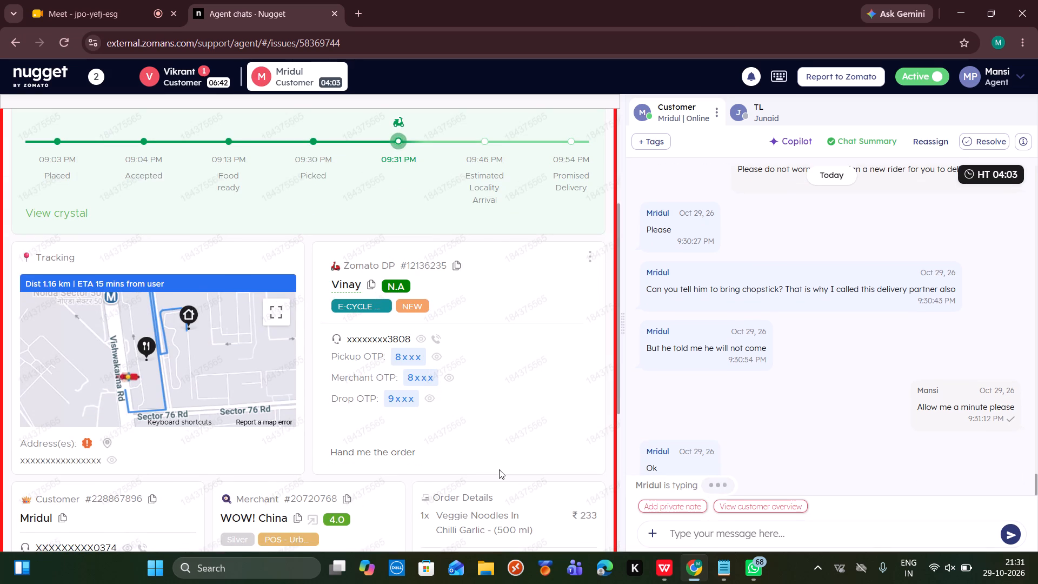
left_click(196, 77)
scroll(862, 404, "down", 8)
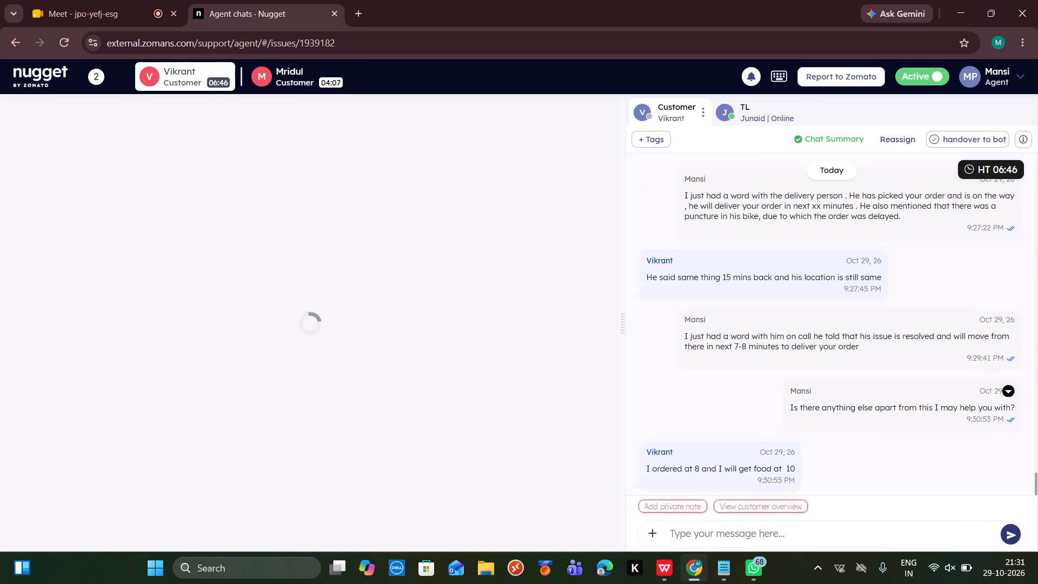
scroll(862, 404, "down", 1)
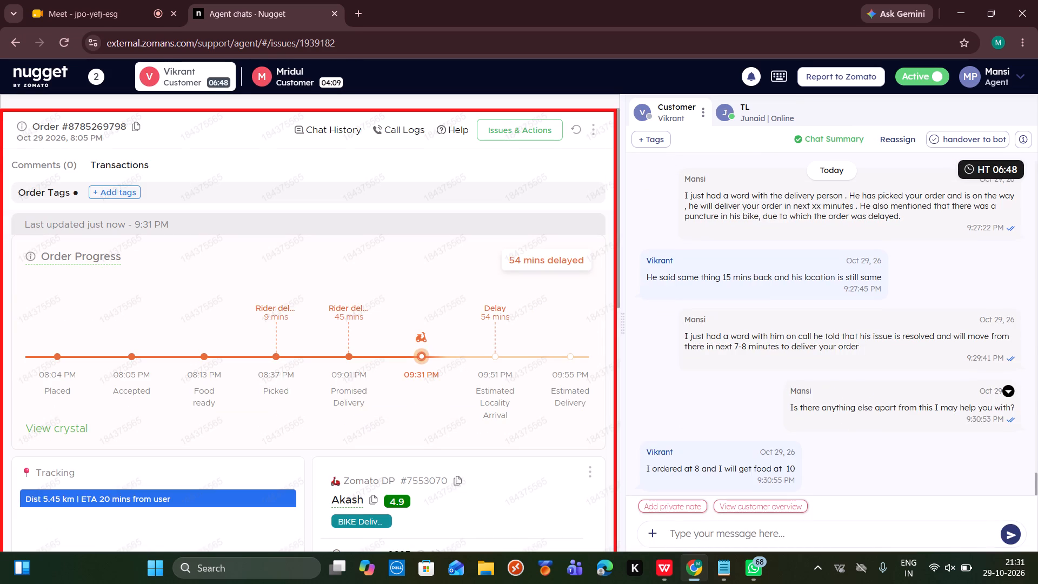
left_click(721, 565)
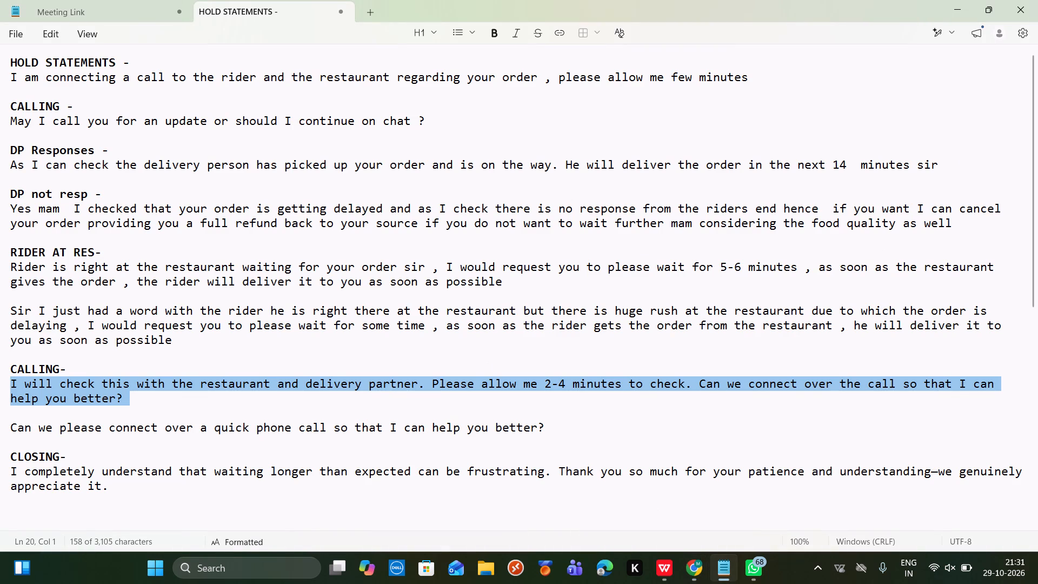
scroll(85, 361, "down", 1)
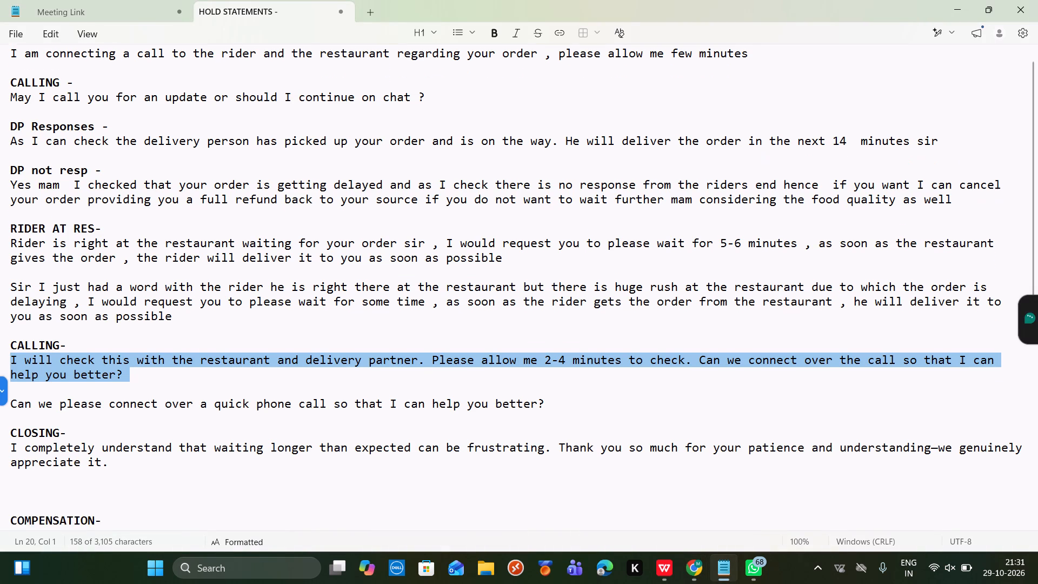
scroll(85, 361, "down", 3)
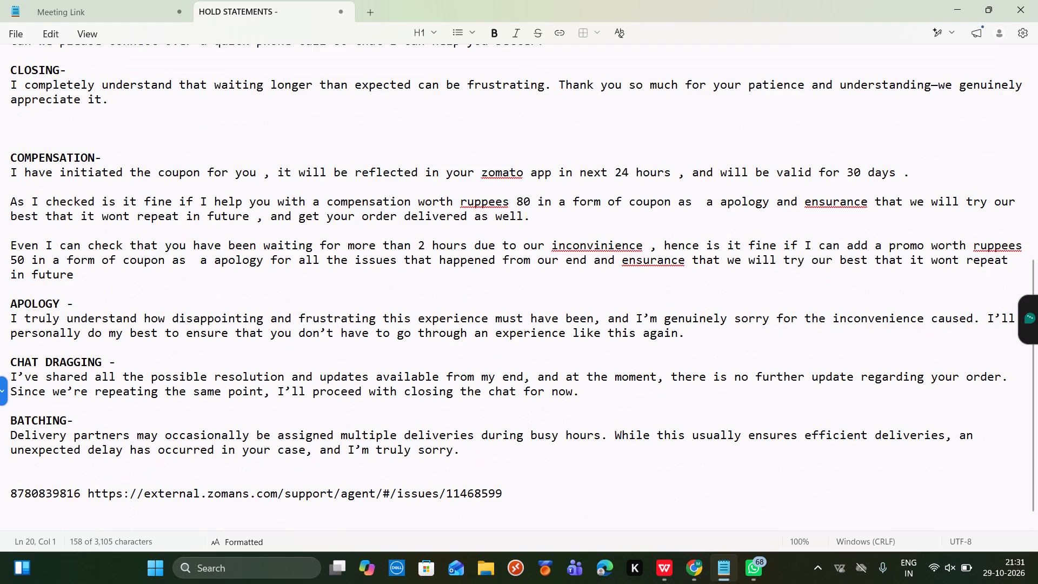
left_click_drag(4, 201, 4, 217)
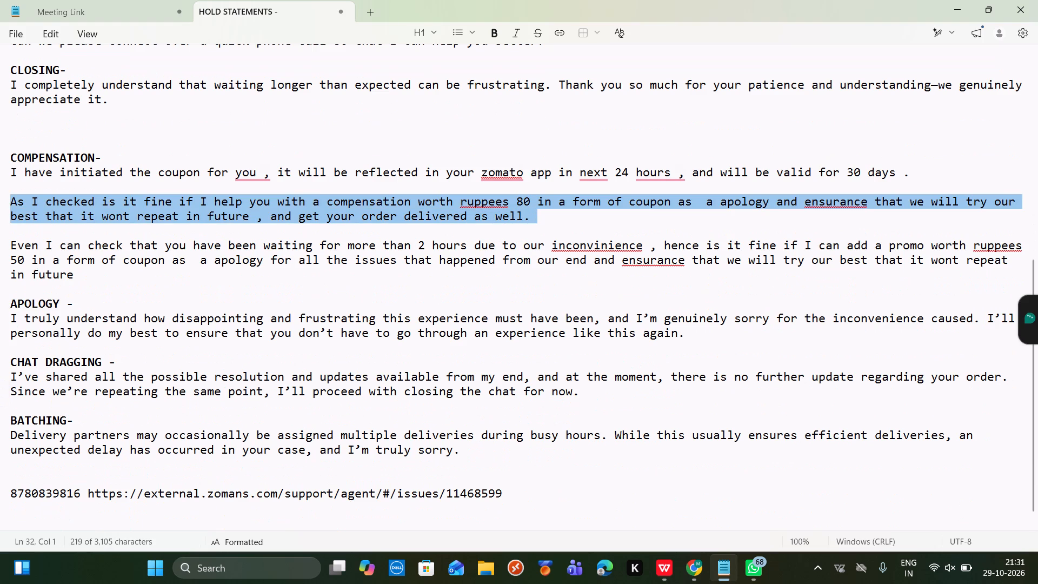
key("ctrl+c")
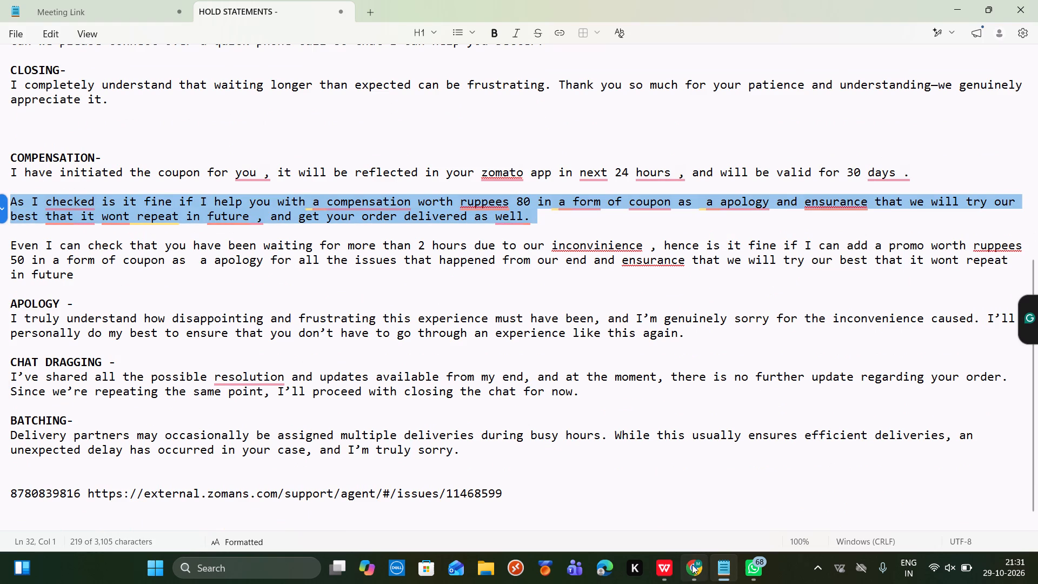
left_click(692, 565)
key("ctrl+v")
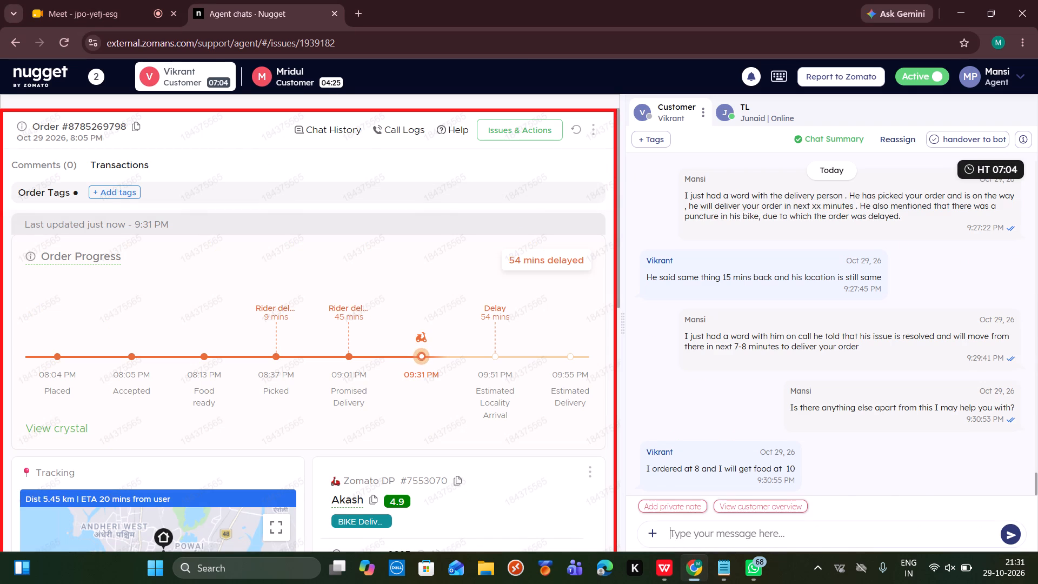
scroll(687, 345, "down", 10)
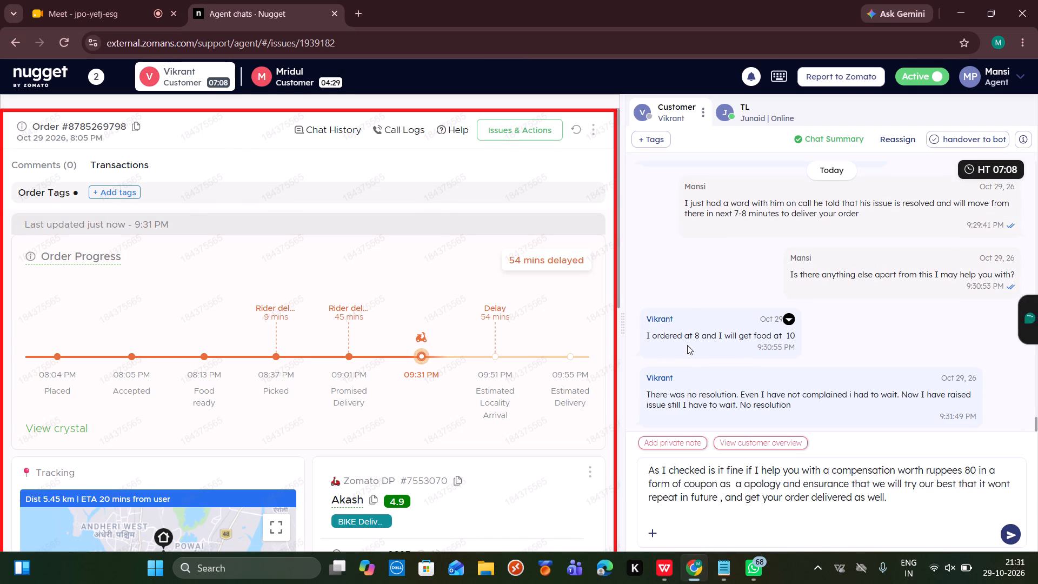
scroll(687, 345, "down", 2)
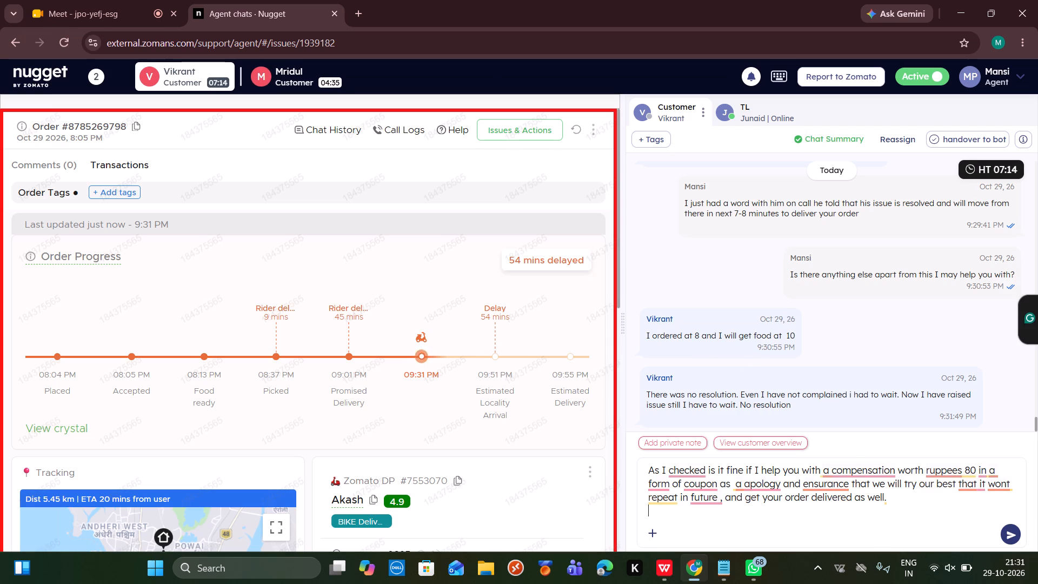
scroll(509, 503, "down", 2)
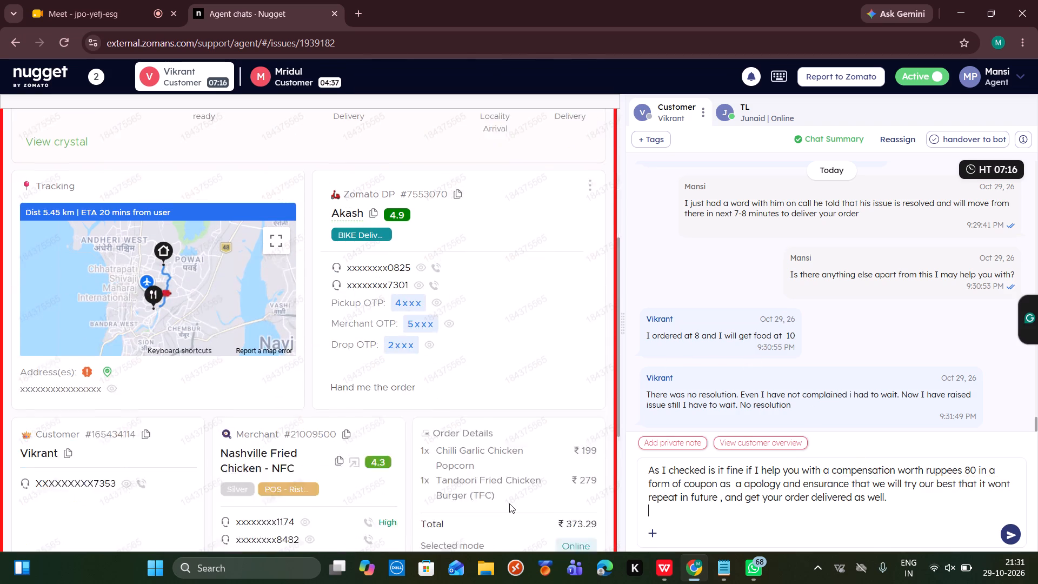
scroll(509, 503, "down", 2)
scroll(509, 503, "up", 6)
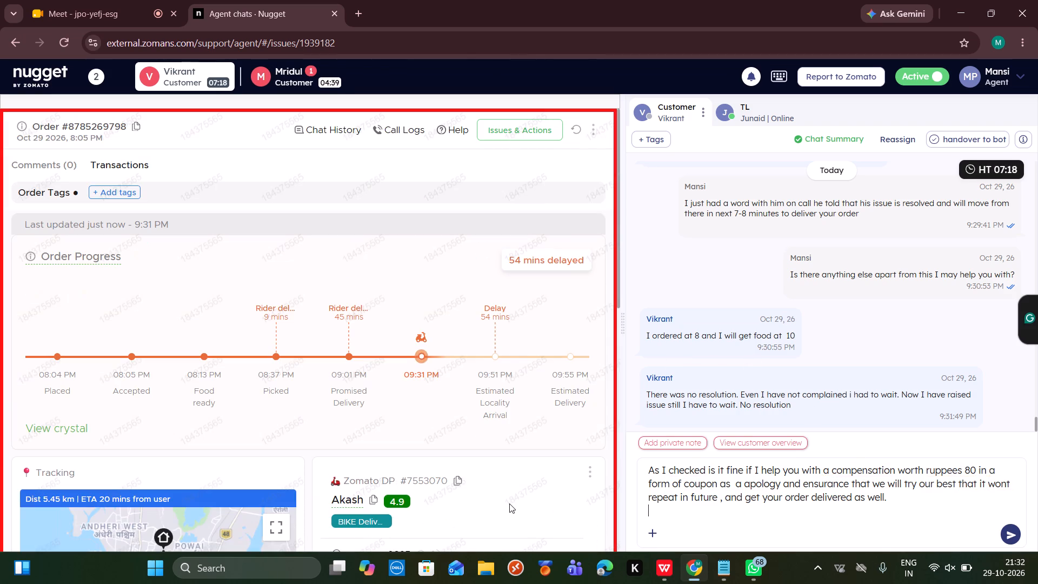
scroll(509, 503, "up", 3)
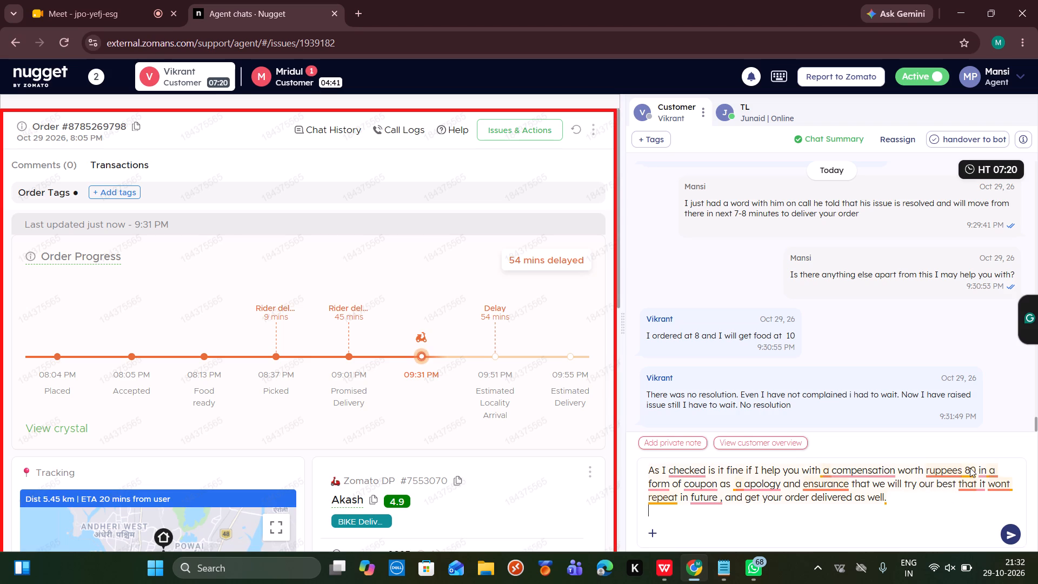
left_click(970, 468)
key("BackSpace")
type("13")
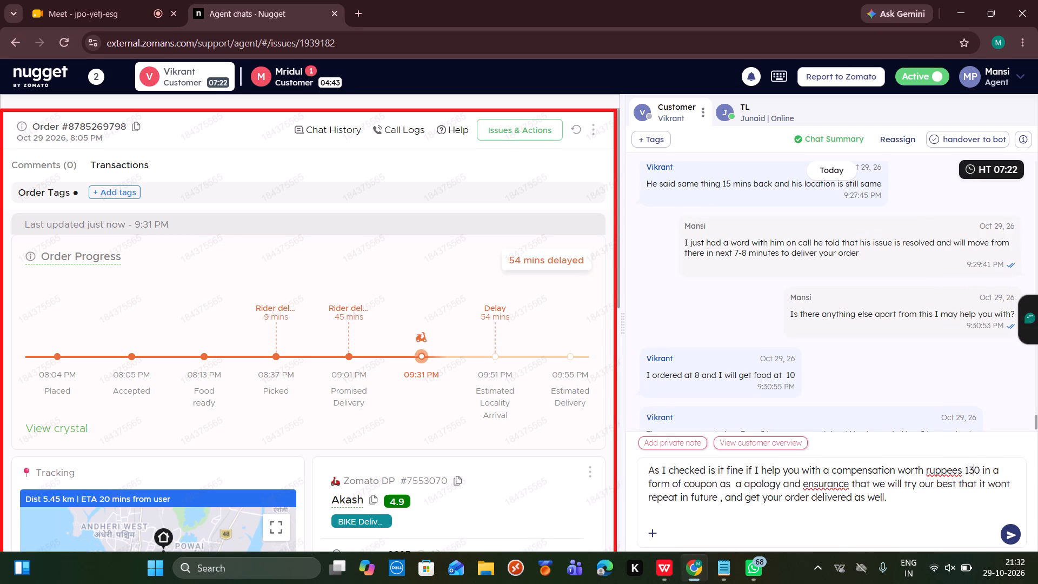
key("BackSpace")
key("5")
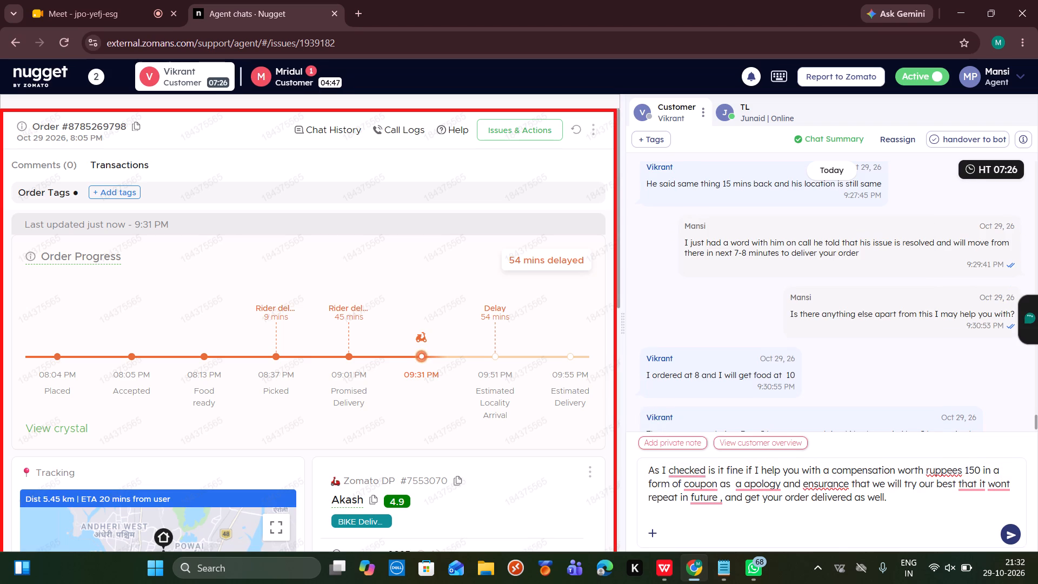
key("Return")
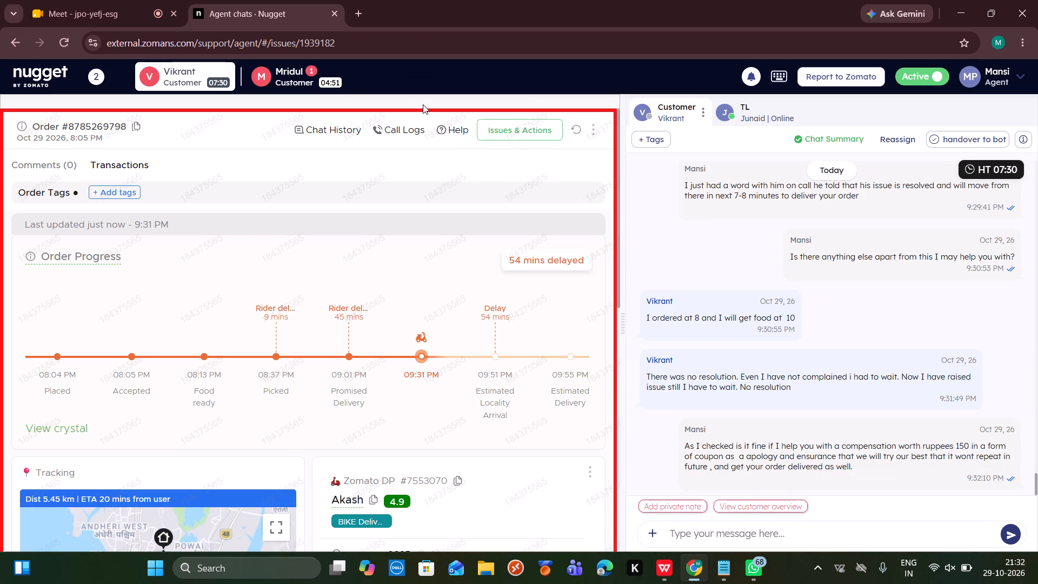
left_click(304, 75)
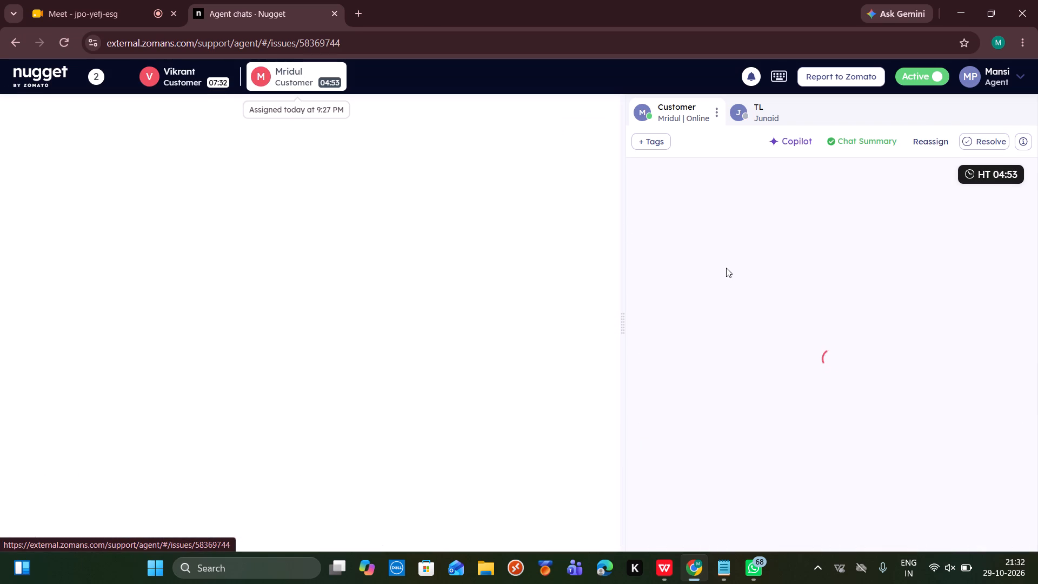
scroll(760, 316, "down", 8)
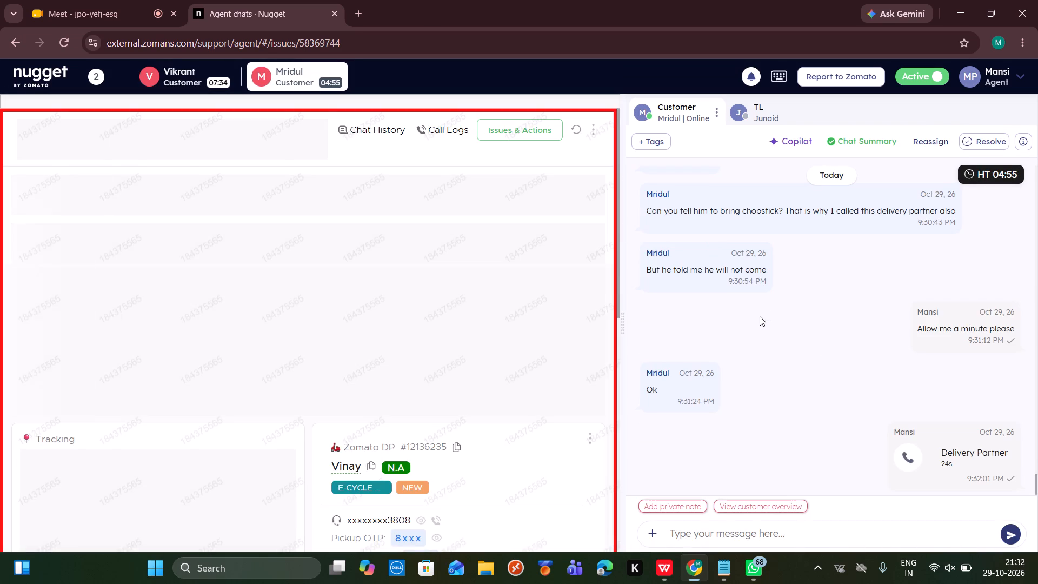
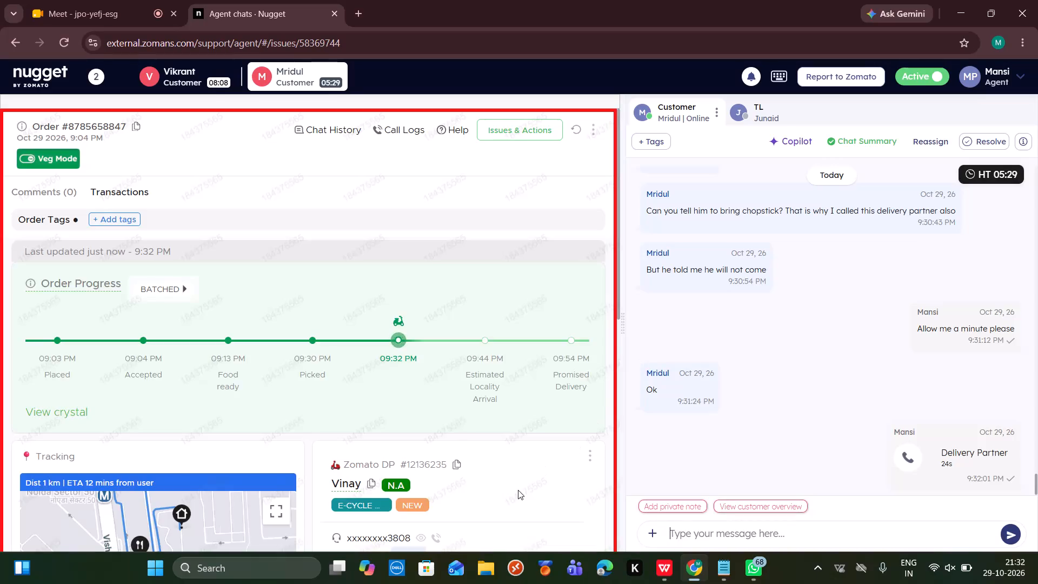
scroll(518, 490, "down", 3)
scroll(518, 490, "up", 8)
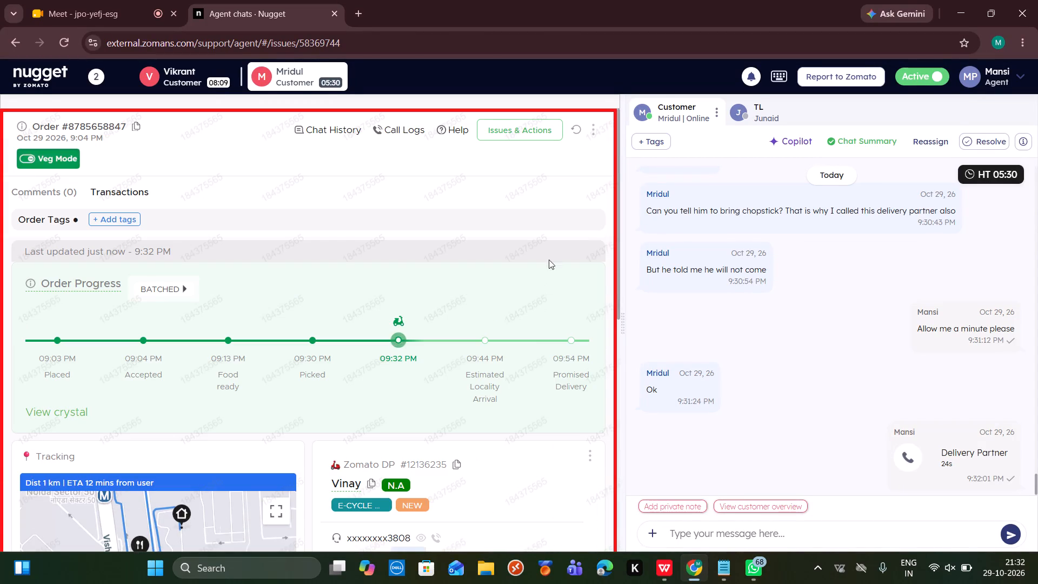
left_click(580, 132)
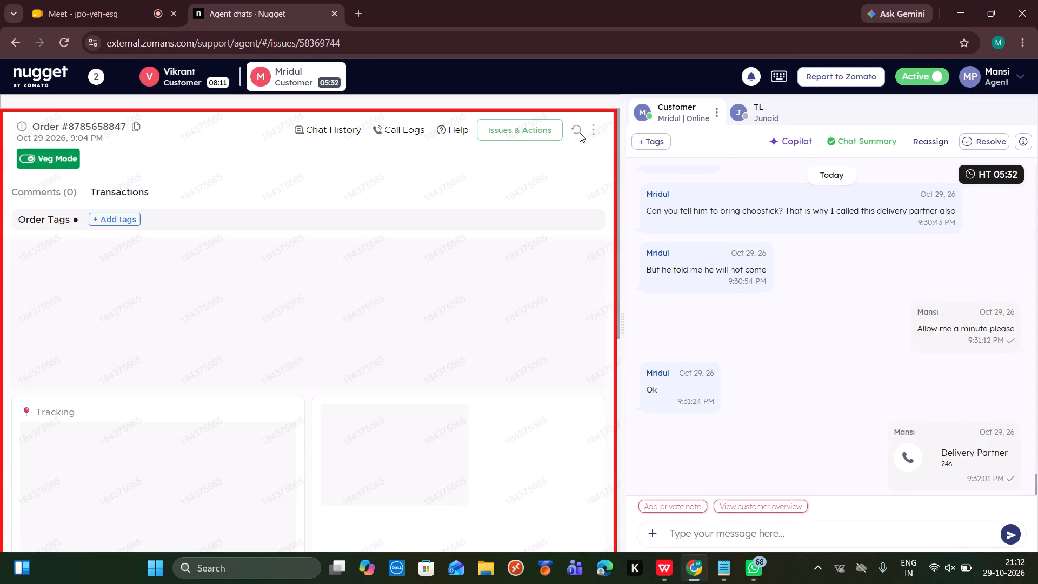
left_click(538, 127)
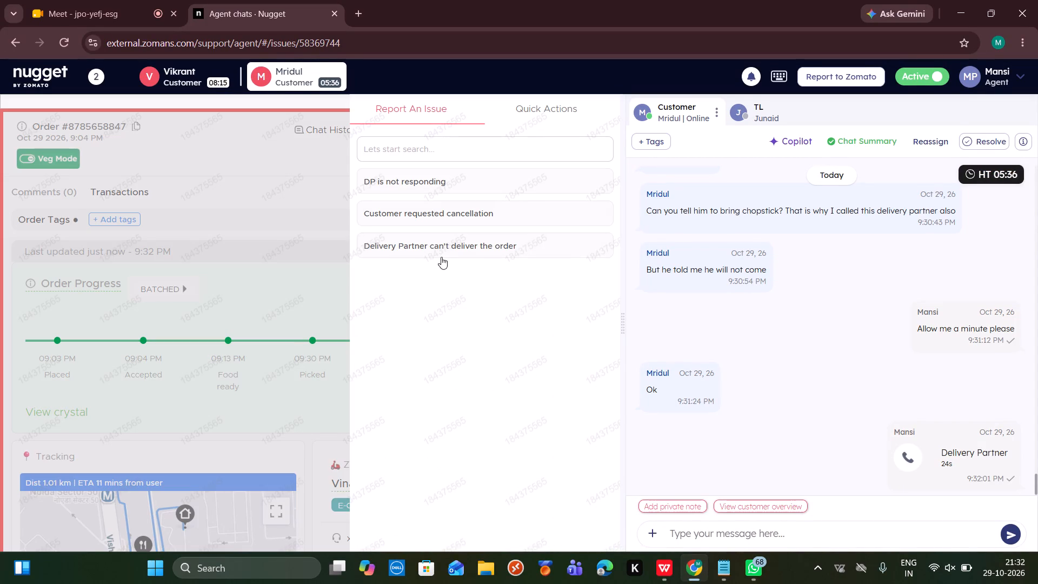
left_click(454, 250)
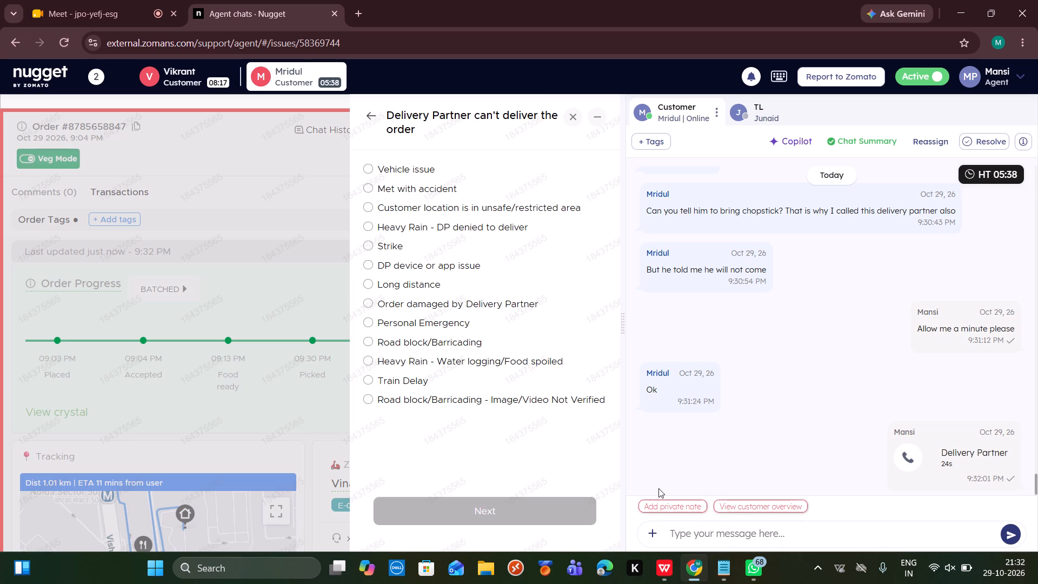
left_click(662, 508)
type("rider does not mark pick up but i")
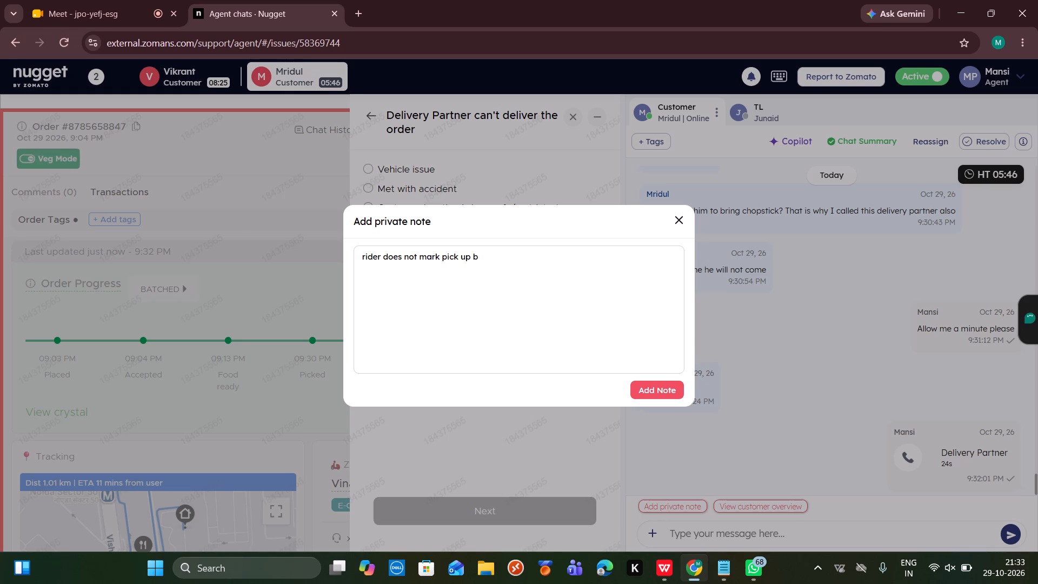
type("n app its showing pick up")
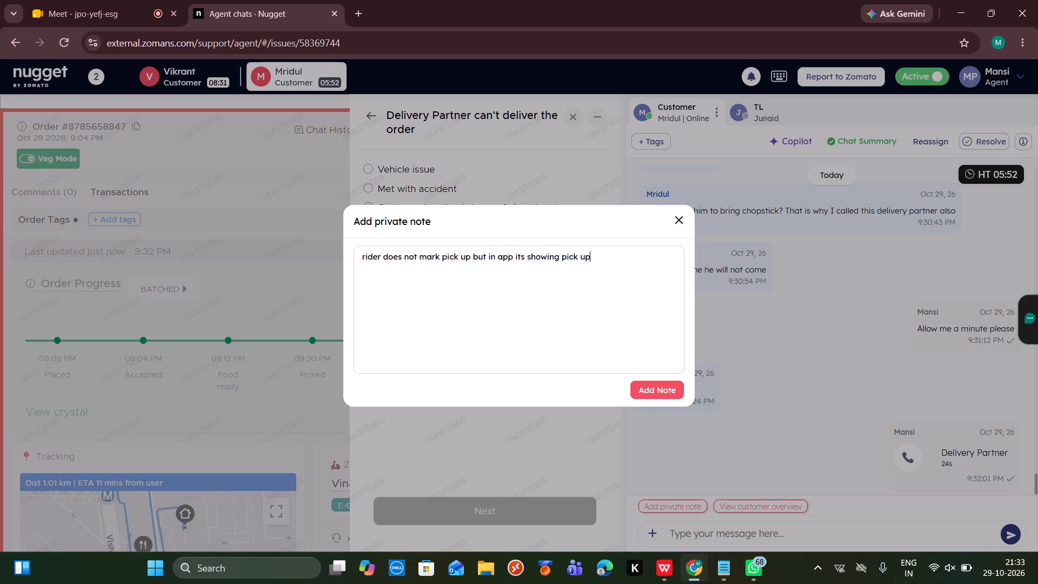
left_click(671, 398)
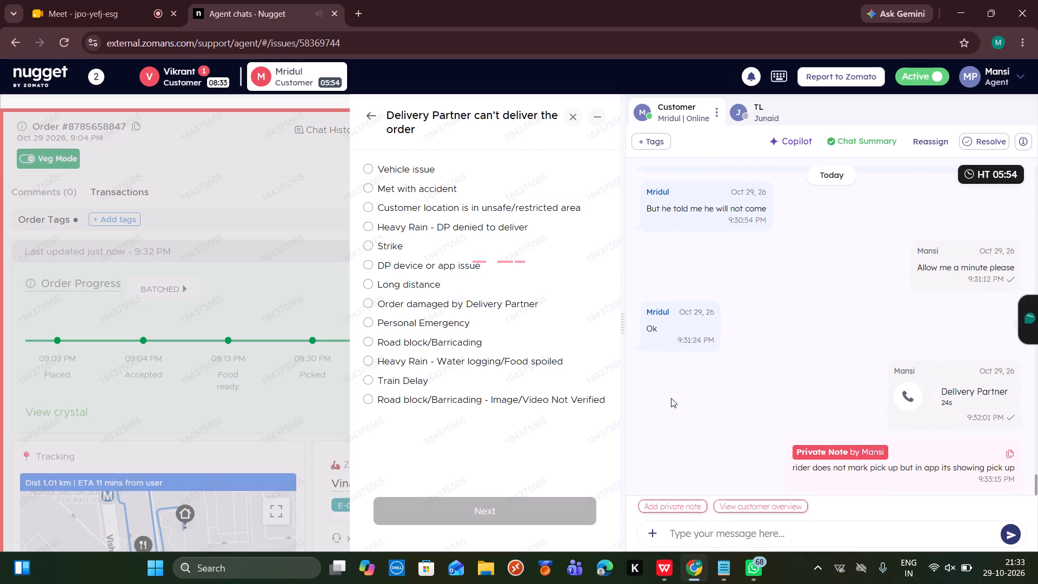
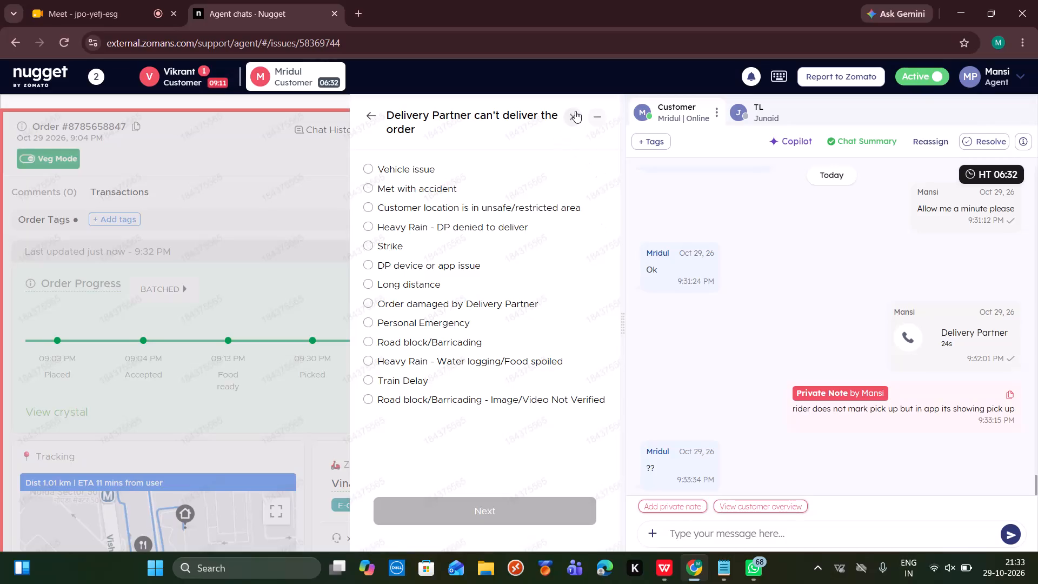
left_click(575, 112)
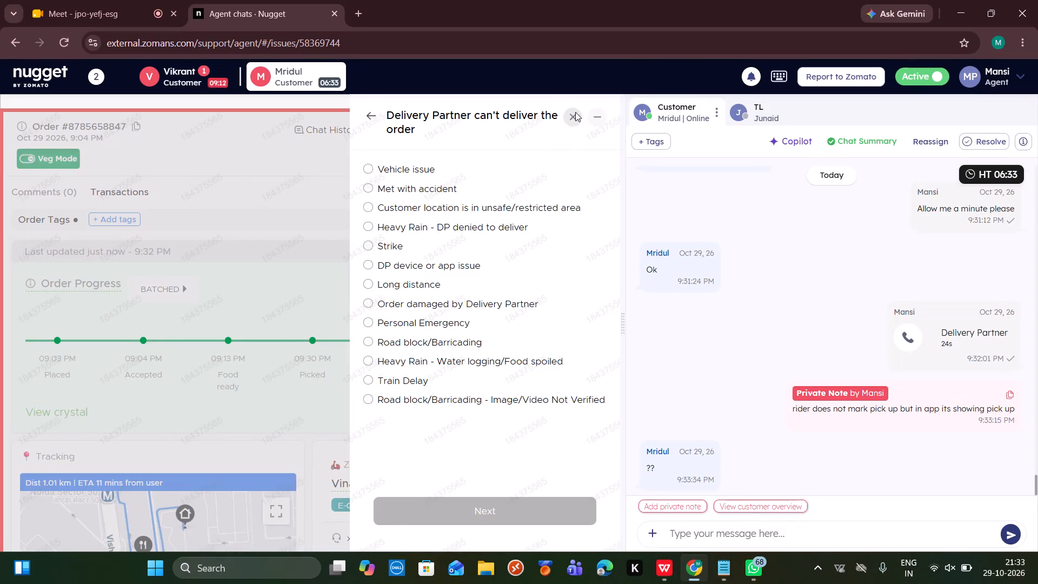
left_click(576, 132)
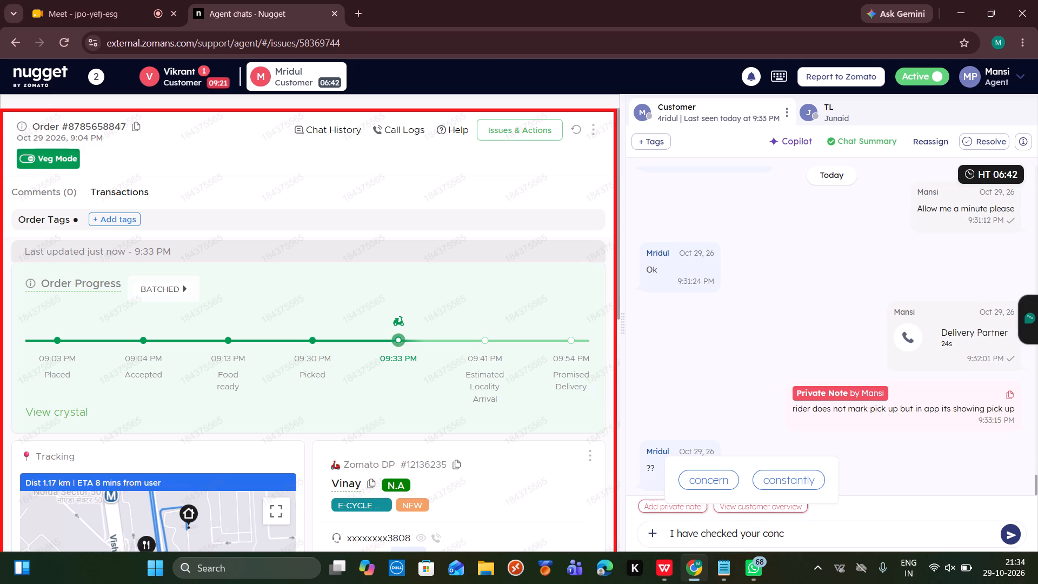
type("but unfortub")
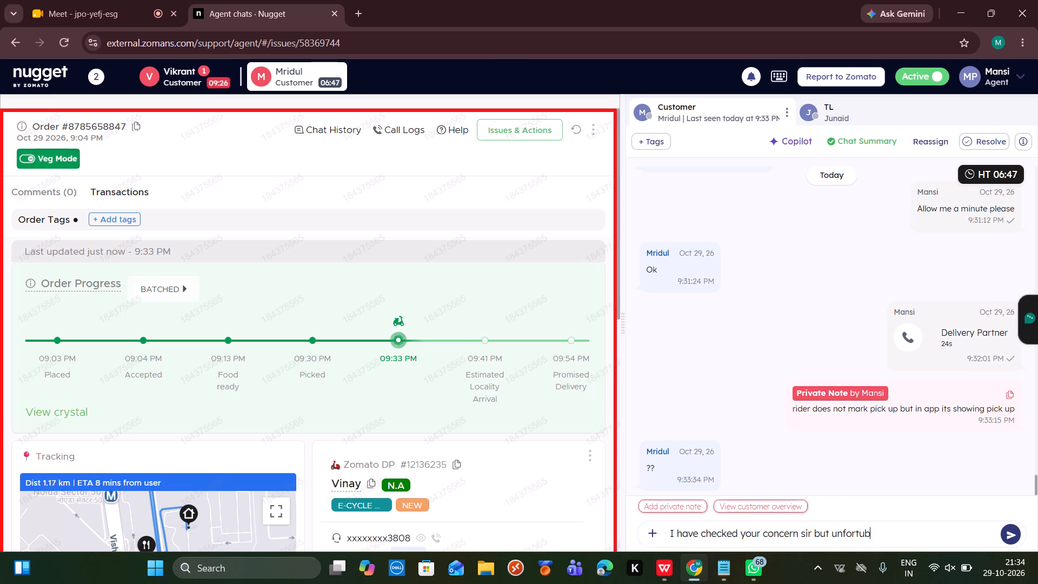
key("BackSpace")
type("nately as of now riders are not avialable hence should")
key("space")
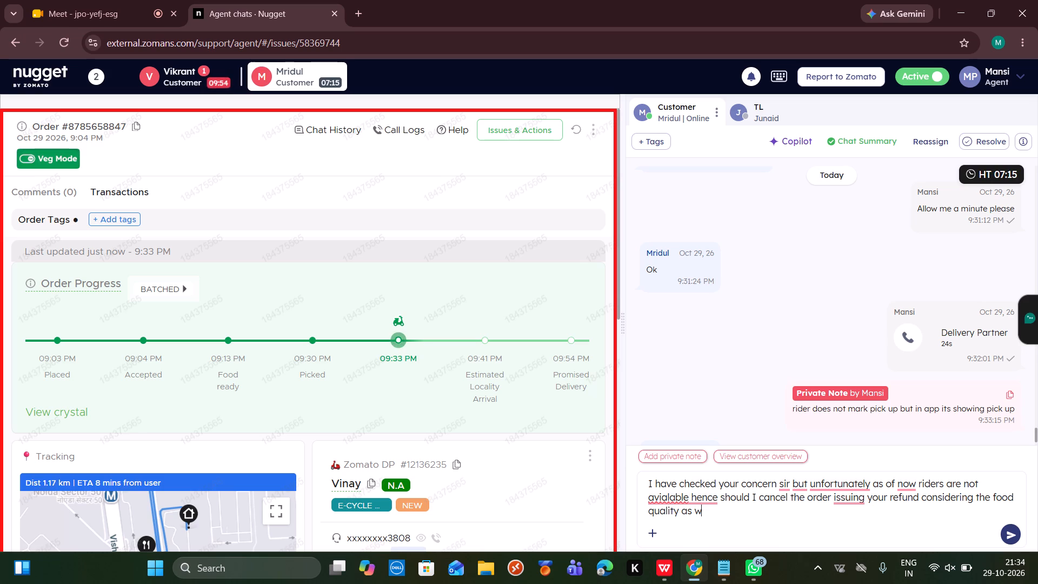
left_click(668, 501)
left_click(668, 501)
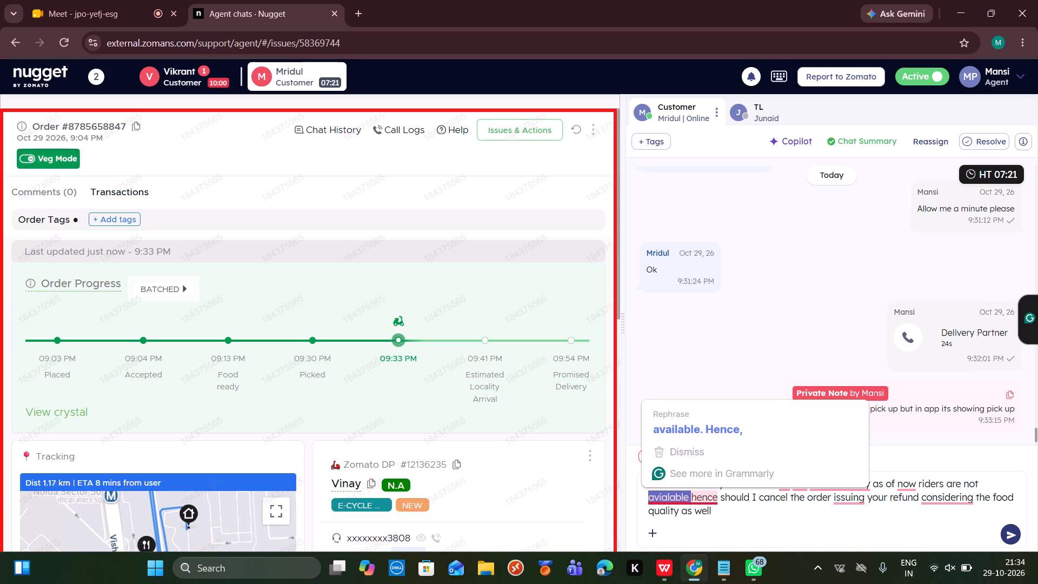
left_click(728, 411)
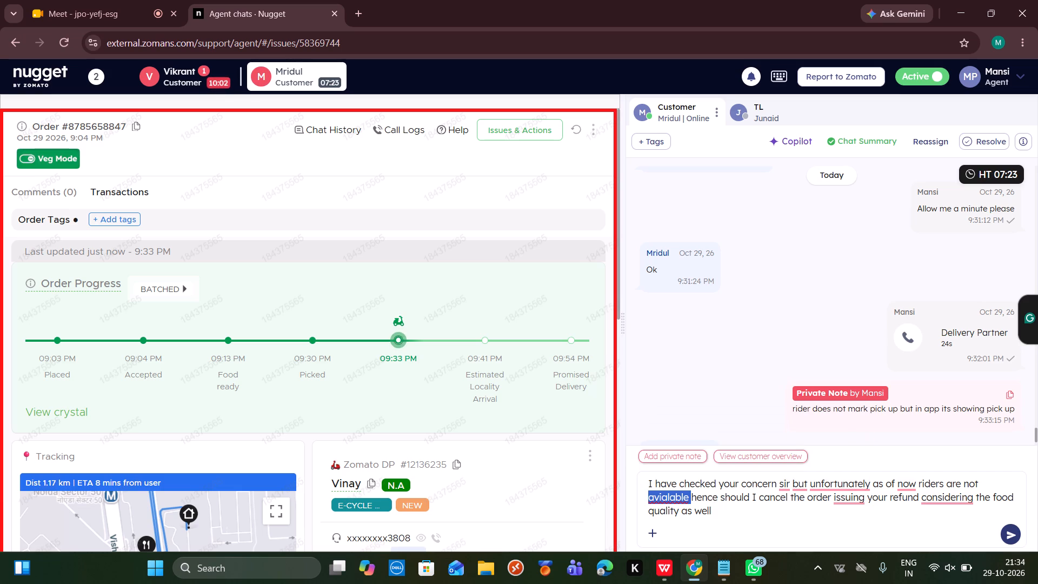
key("a")
key("v")
key("a")
key("i")
key("l")
key("a")
key("b")
key("l")
key("e")
key("period")
key("h")
key("e")
key("n")
key("c")
key("e")
key("comma")
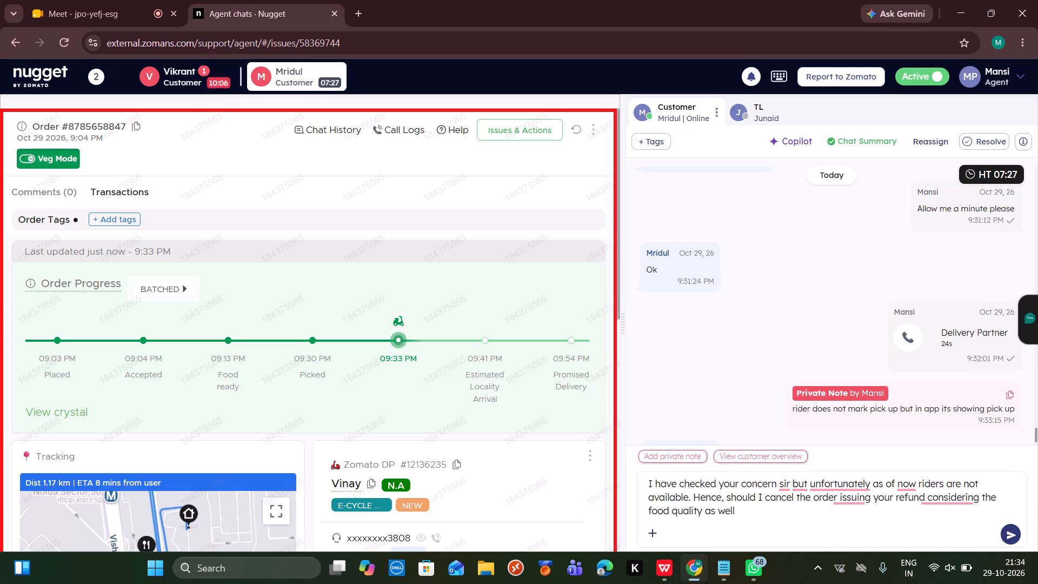
key("Return")
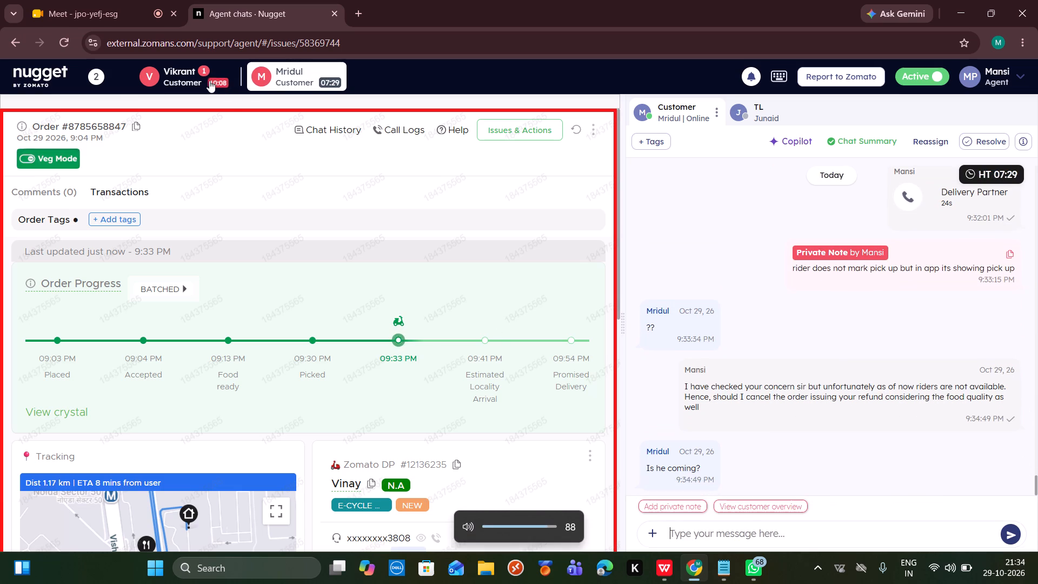
left_click(208, 81)
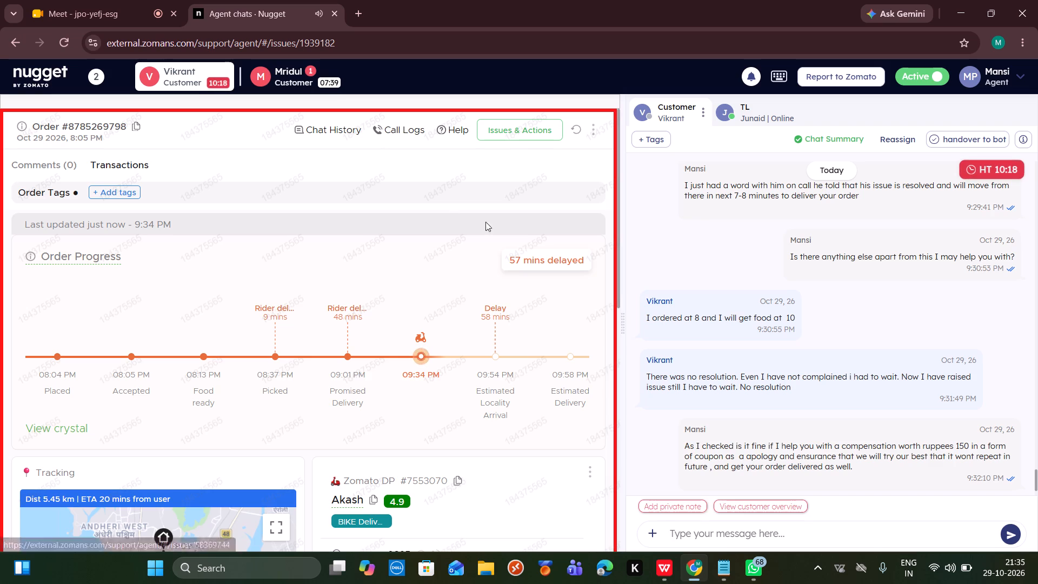
scroll(668, 348, "down", 12)
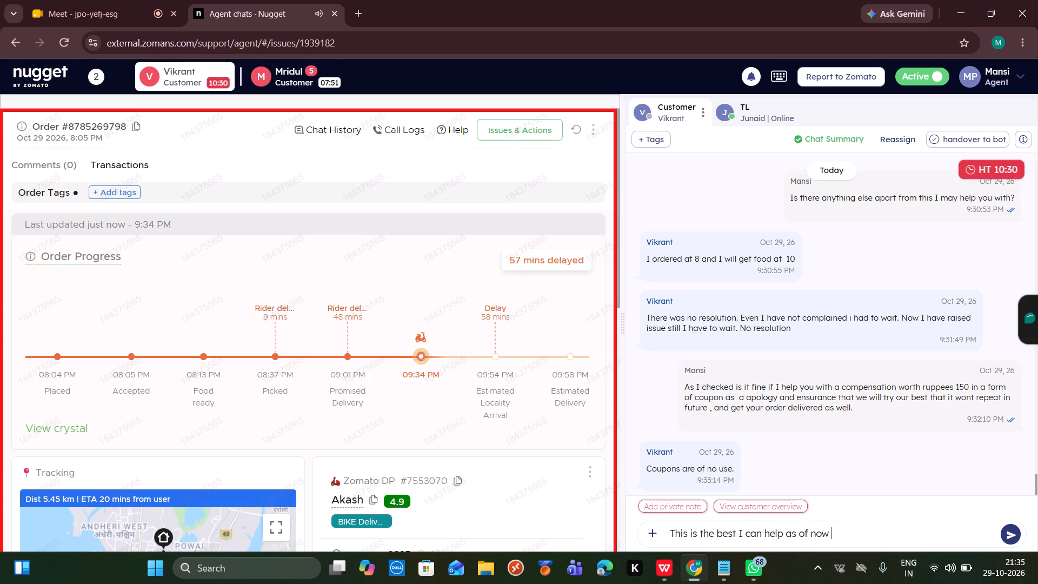
key("Return")
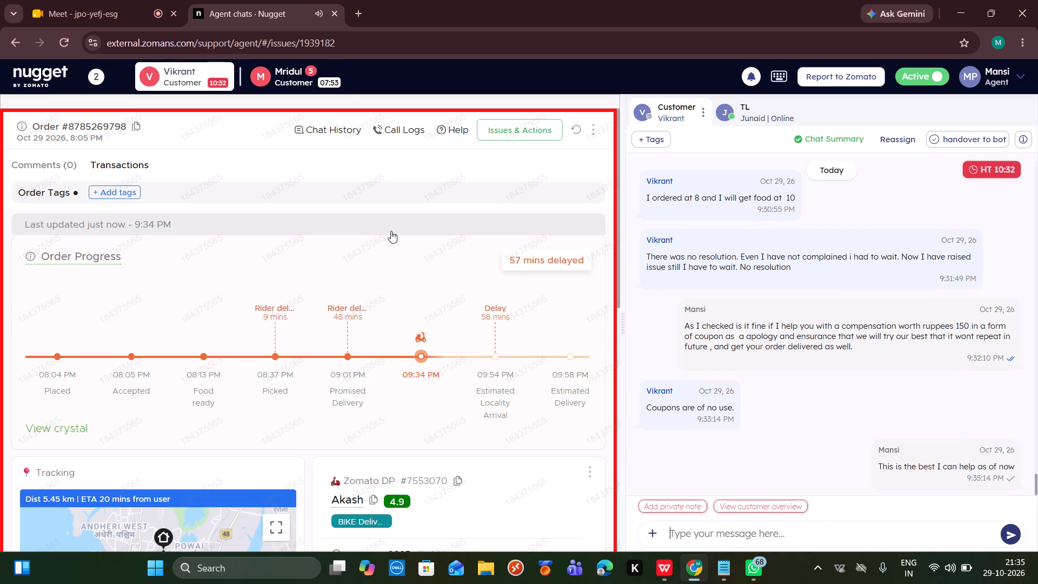
left_click(320, 75)
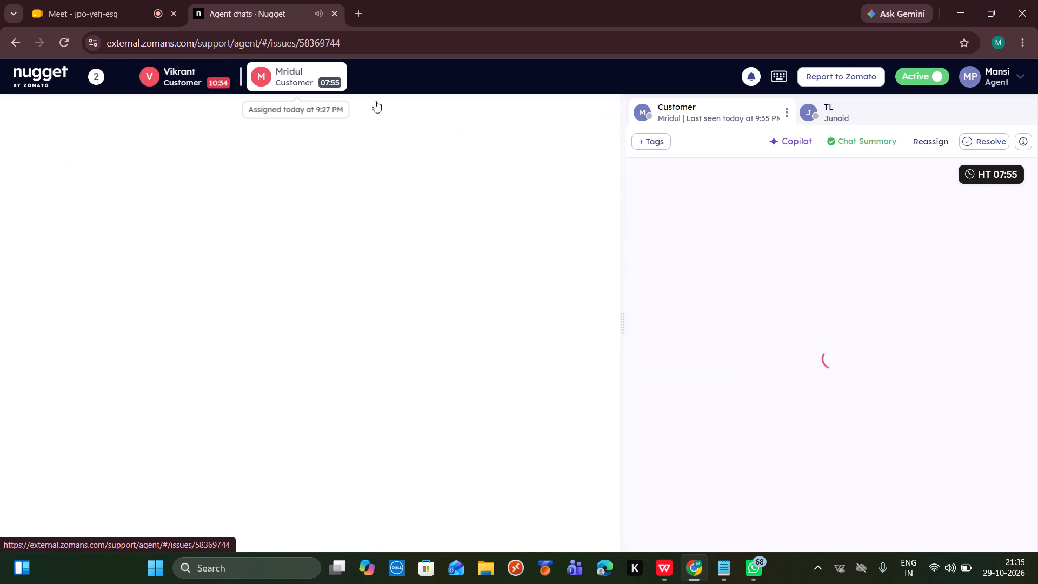
scroll(709, 330, "down", 2)
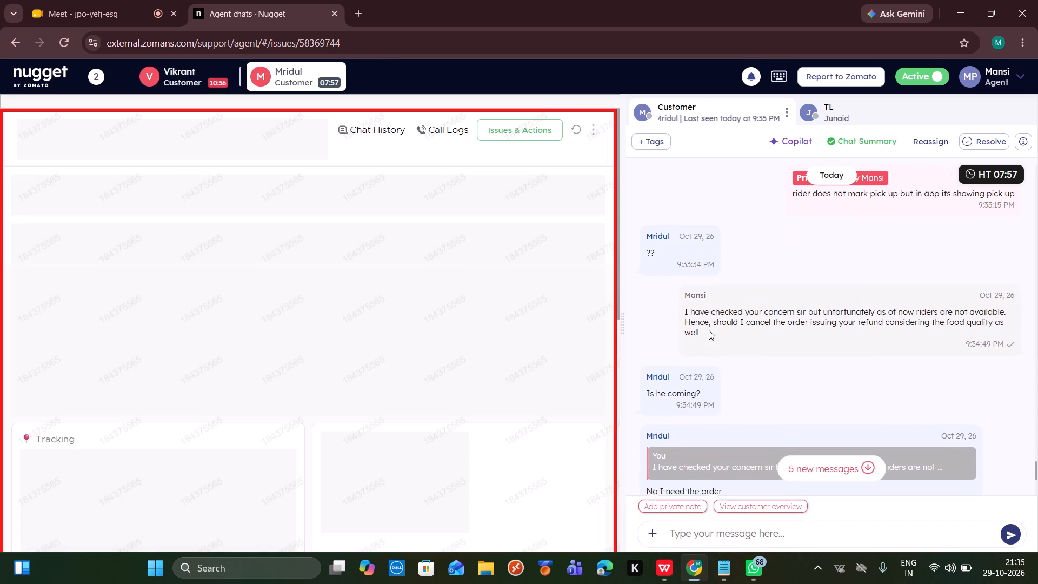
scroll(709, 330, "down", 5)
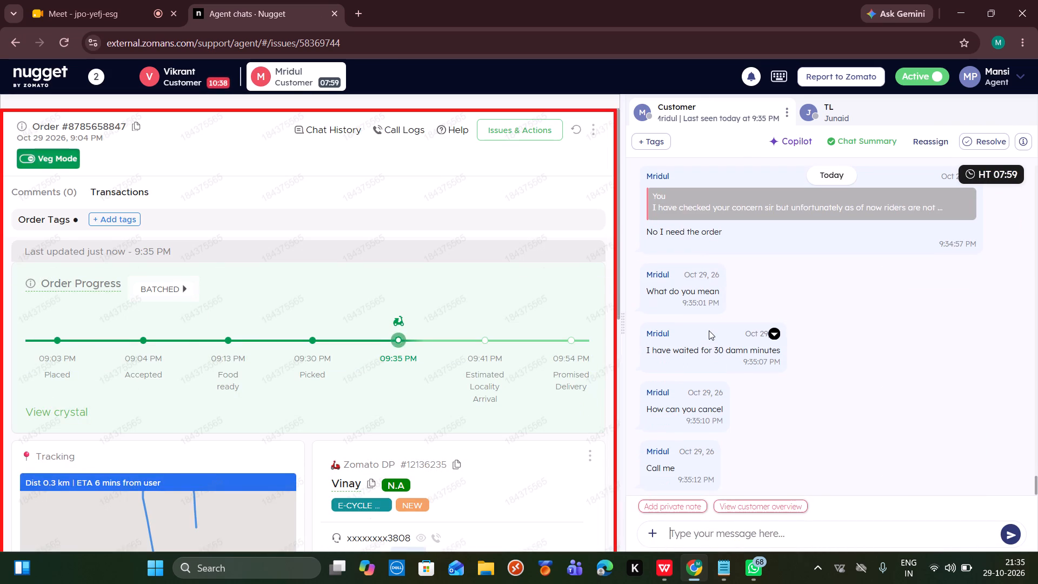
scroll(709, 330, "down", 2)
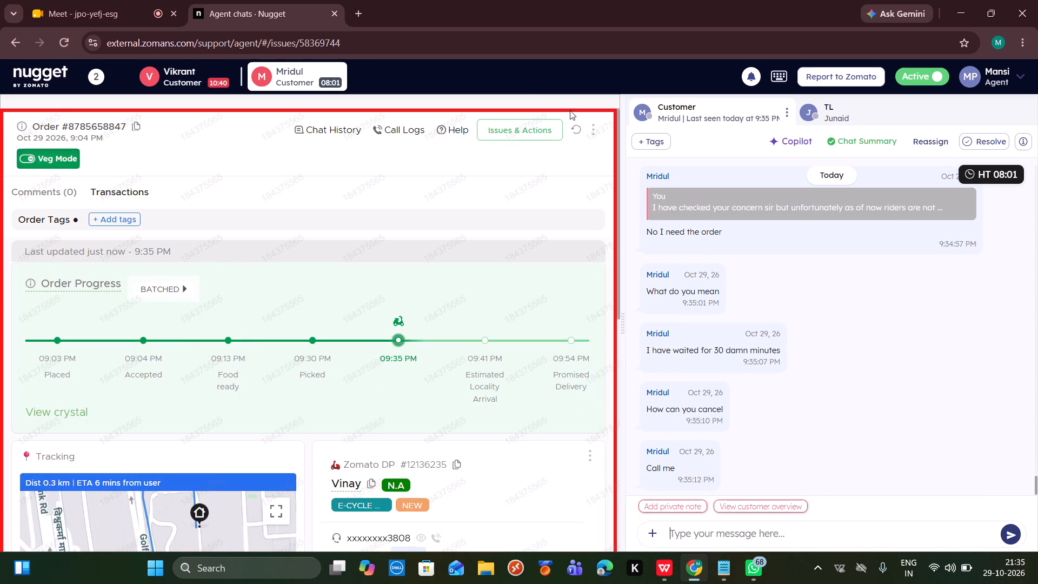
left_click(577, 130)
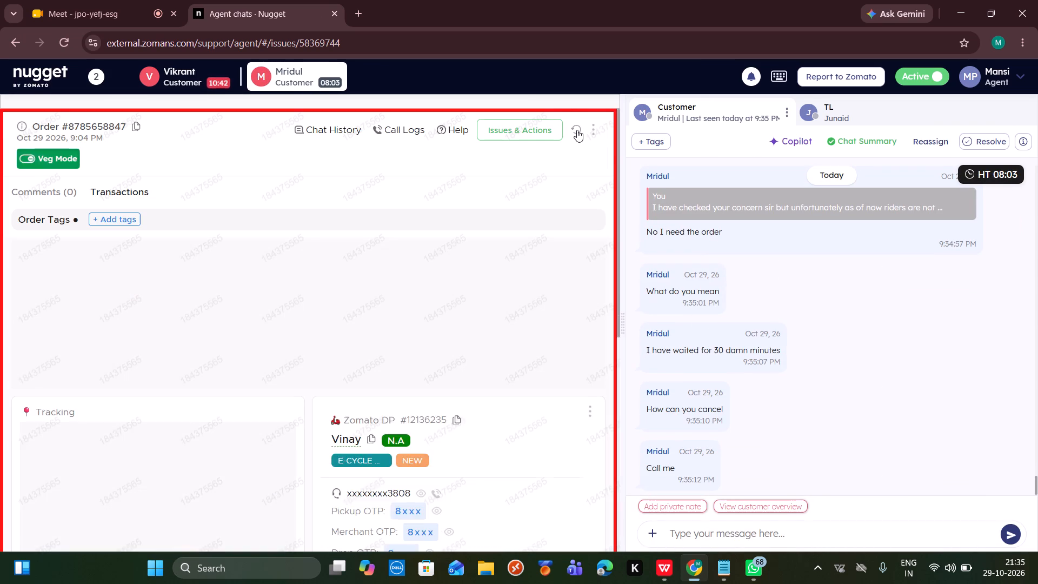
scroll(527, 453, "down", 2)
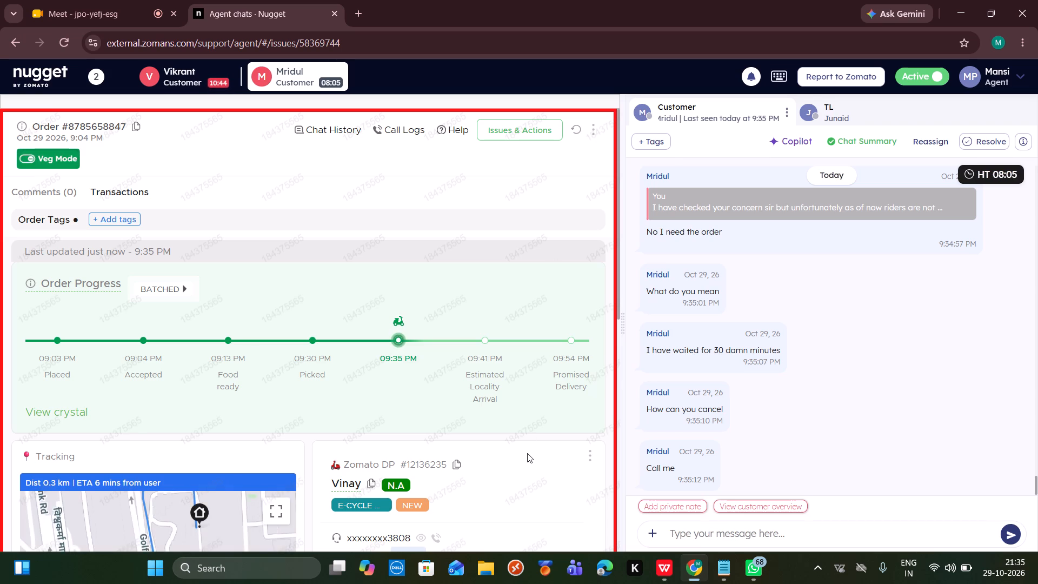
scroll(527, 453, "down", 2)
scroll(527, 453, "up", 6)
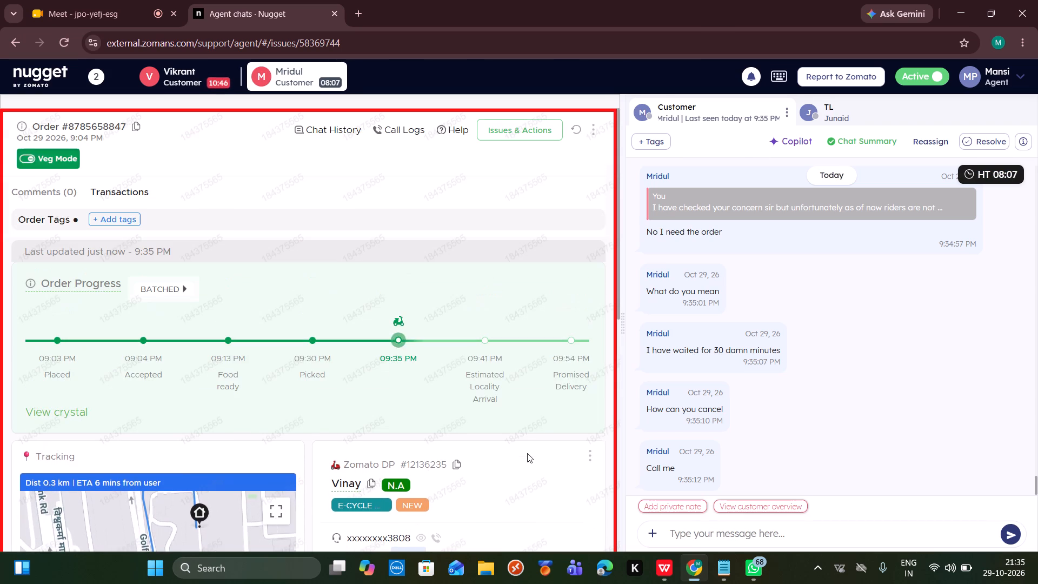
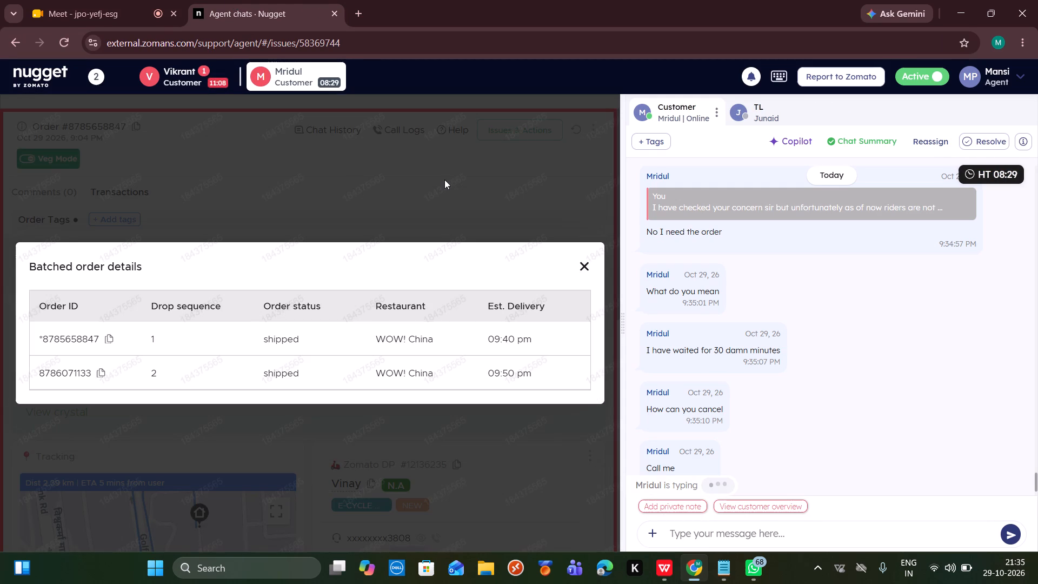
left_click(531, 151)
scroll(814, 441, "down", 2)
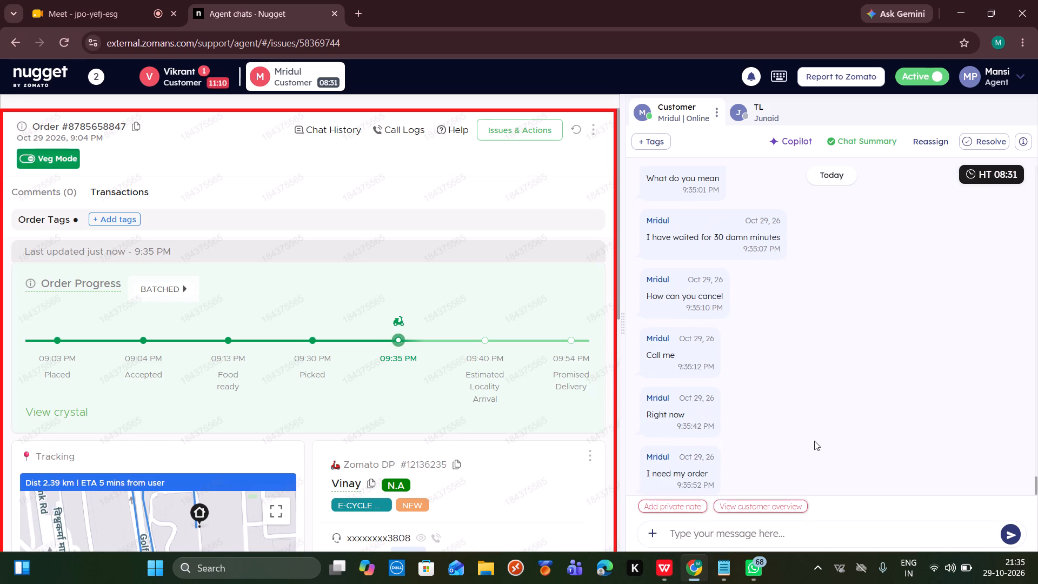
scroll(814, 441, "down", 1)
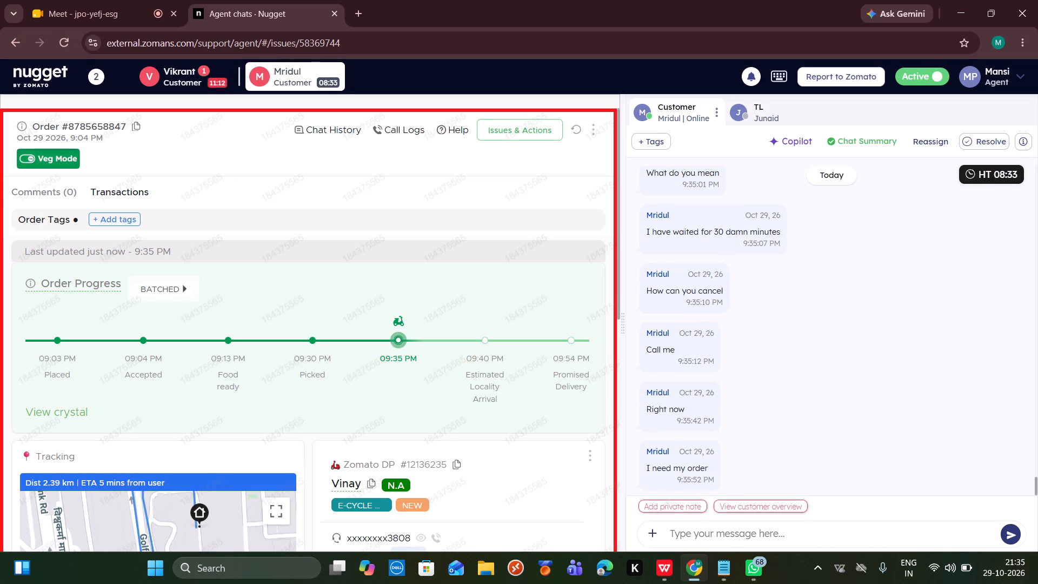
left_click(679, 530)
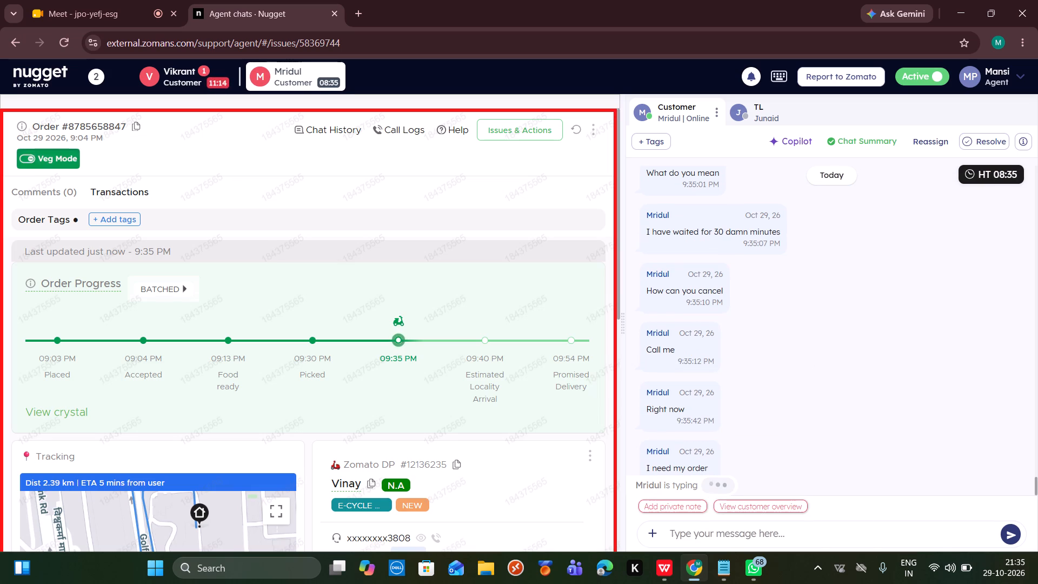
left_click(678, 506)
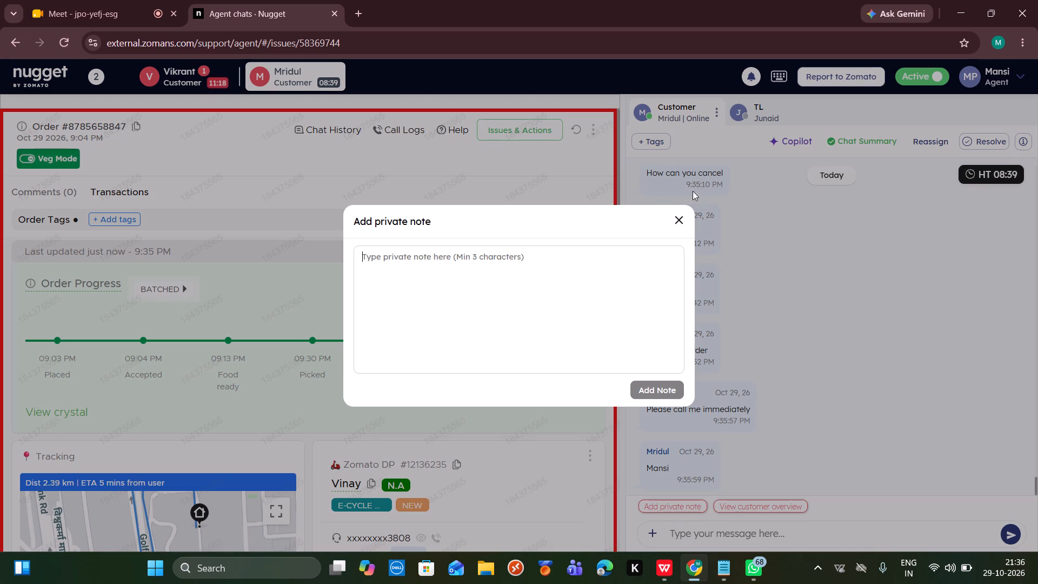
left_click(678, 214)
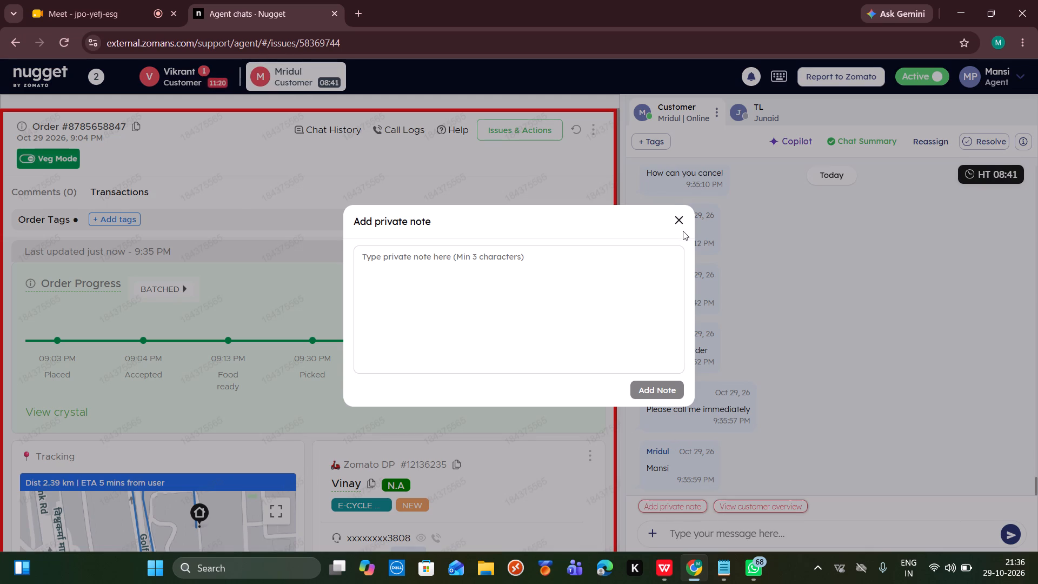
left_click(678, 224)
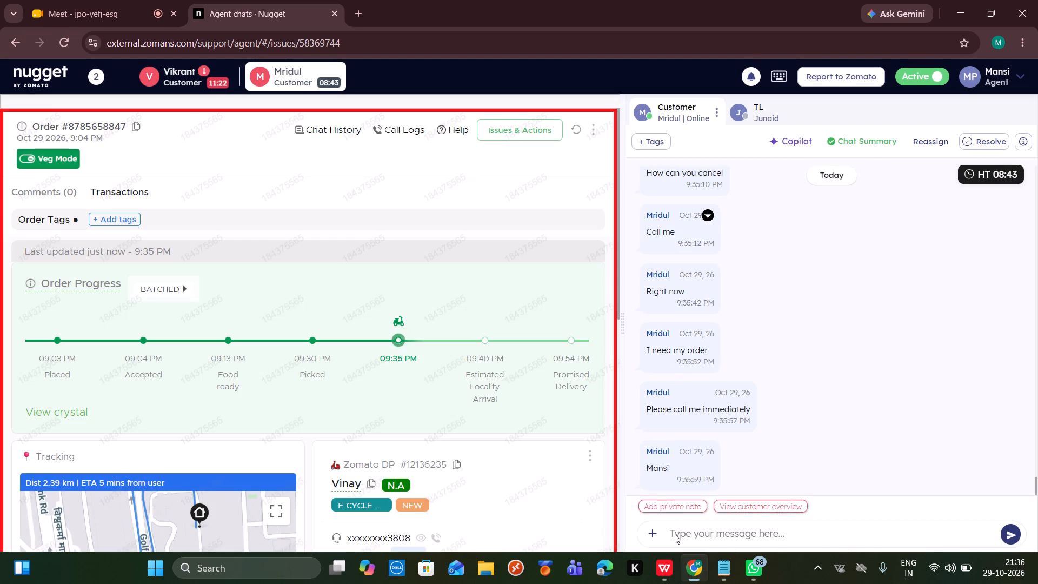
left_click(675, 534)
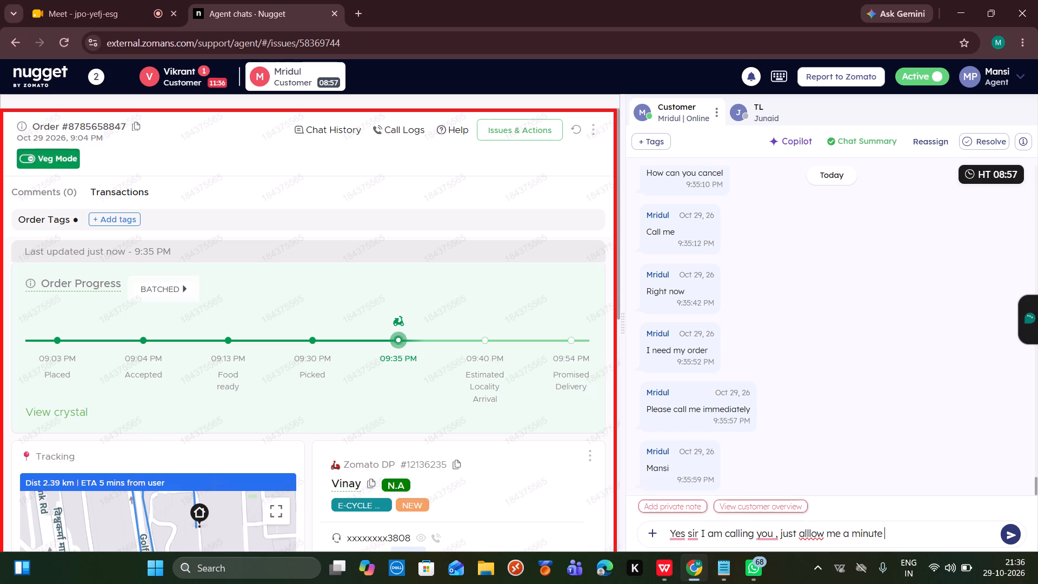
left_click(810, 532)
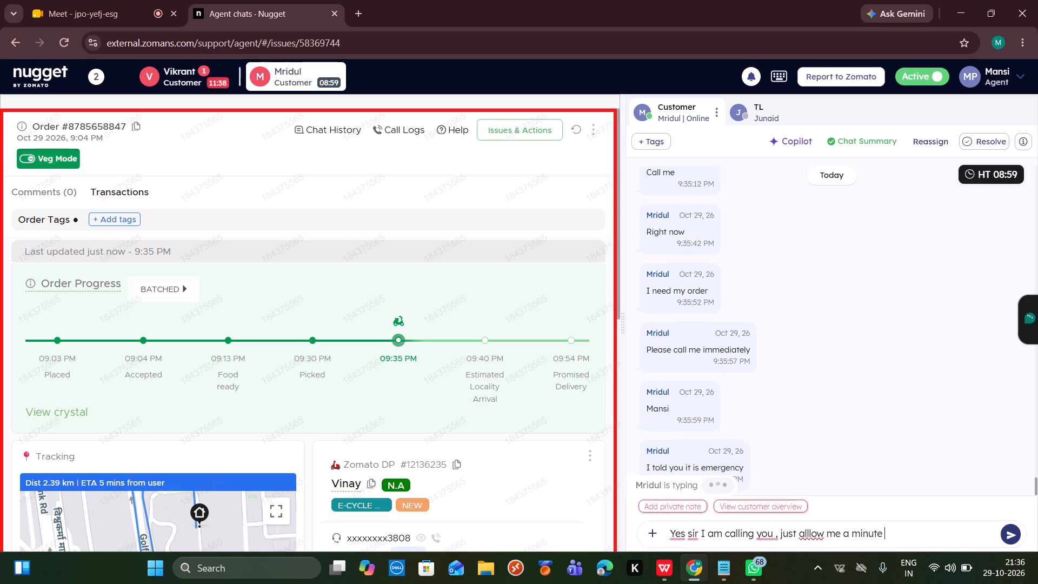
key("BackSpace")
key("Return")
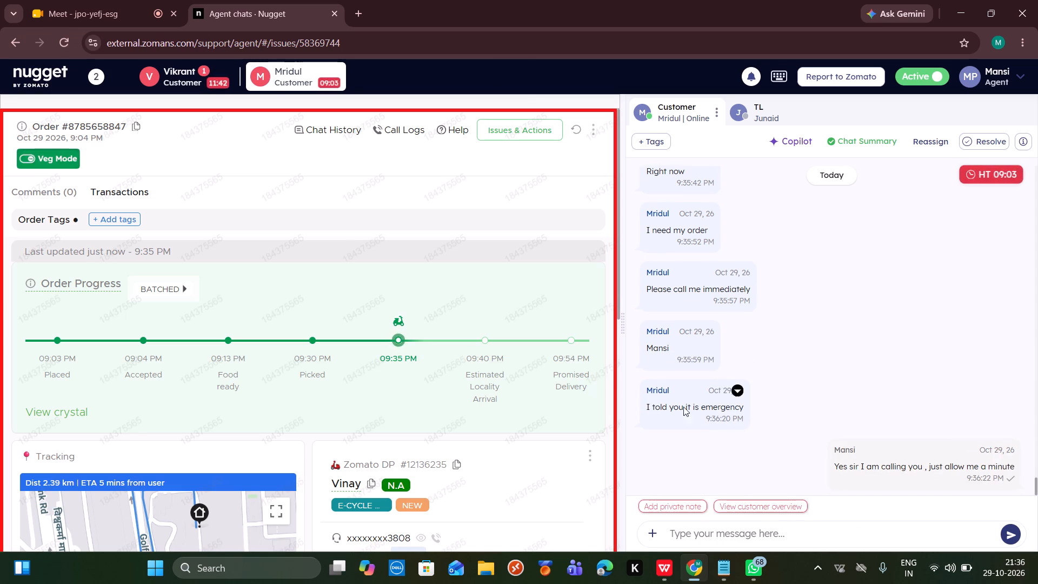
left_click(218, 82)
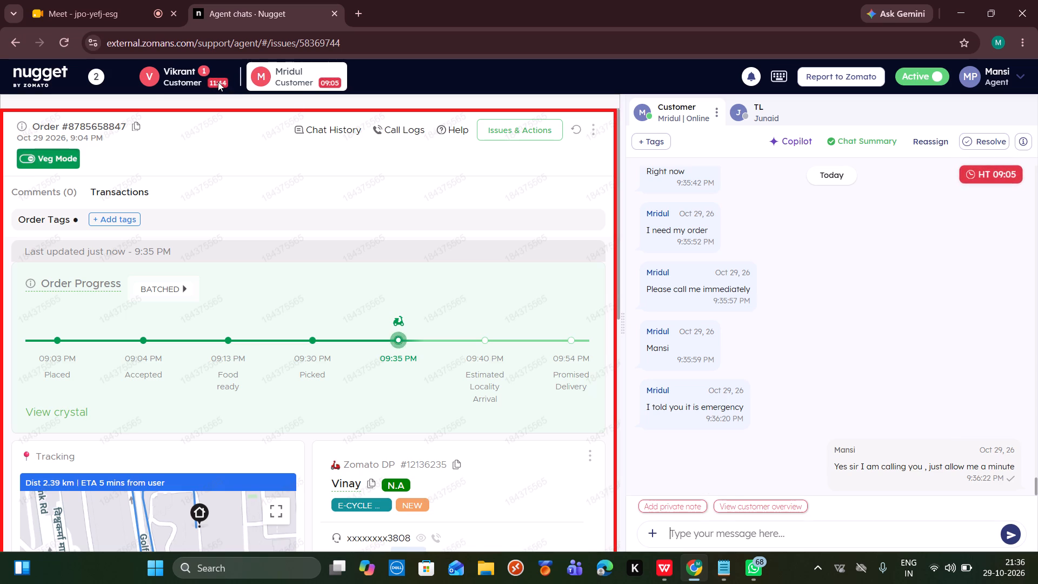
scroll(804, 447, "down", 5)
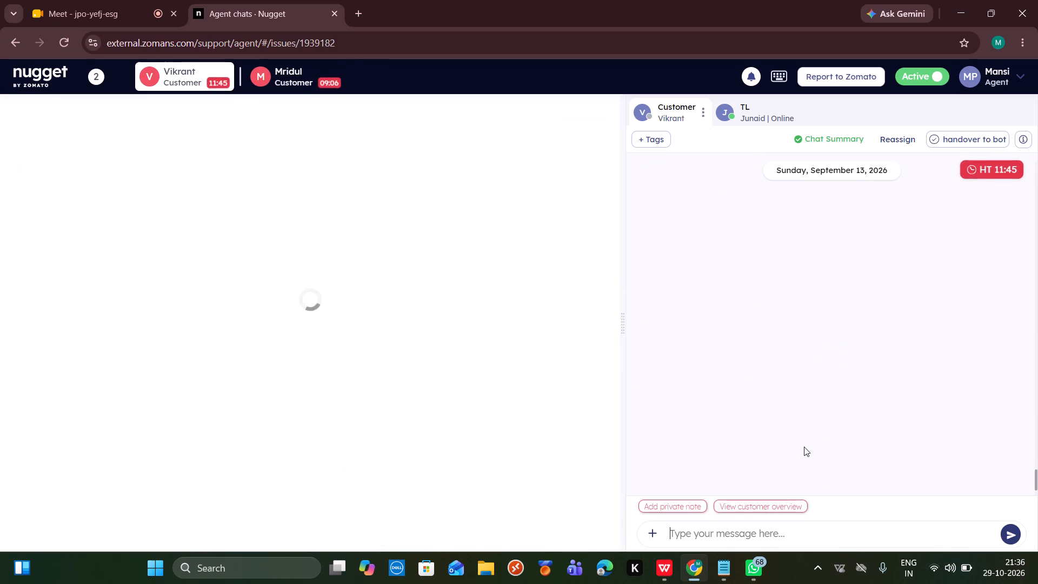
scroll(804, 447, "down", 10)
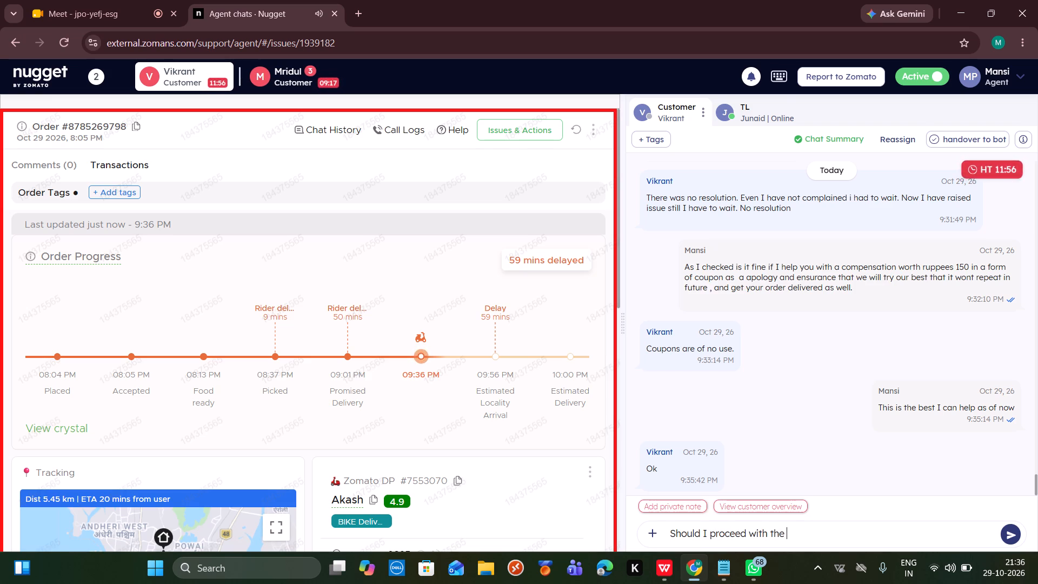
key("Return")
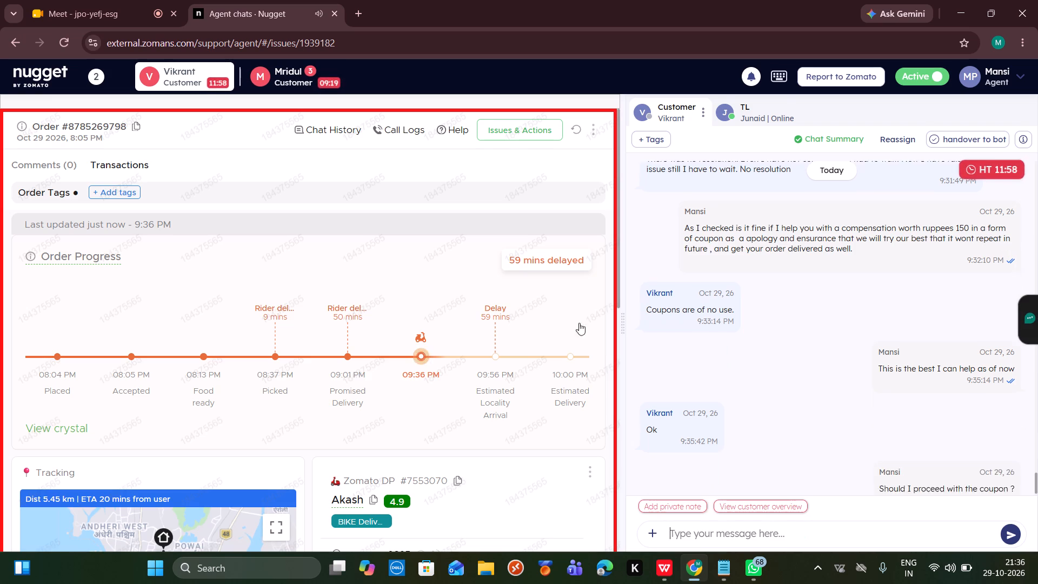
left_click(300, 79)
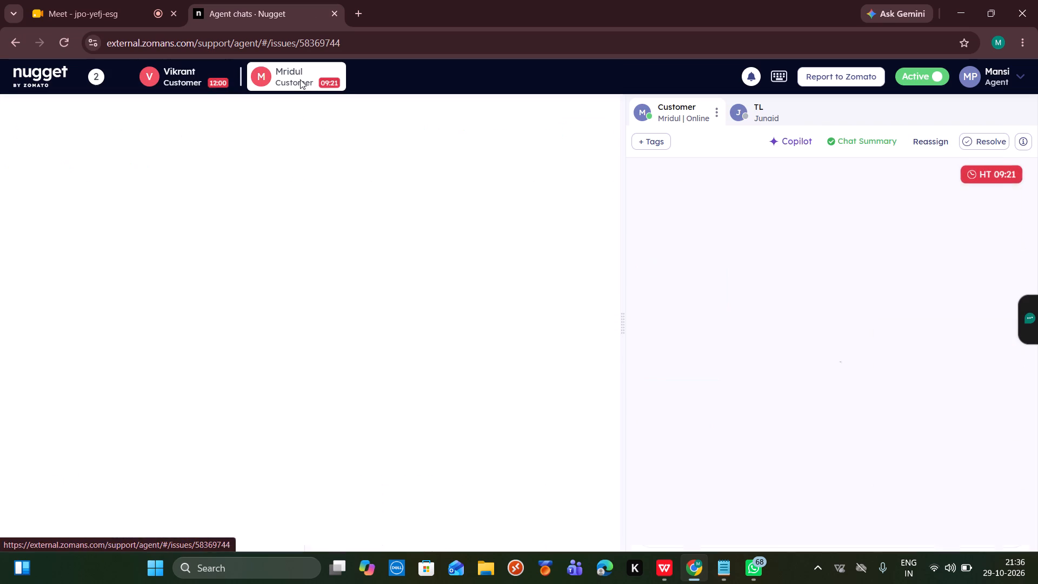
scroll(776, 380, "down", 10)
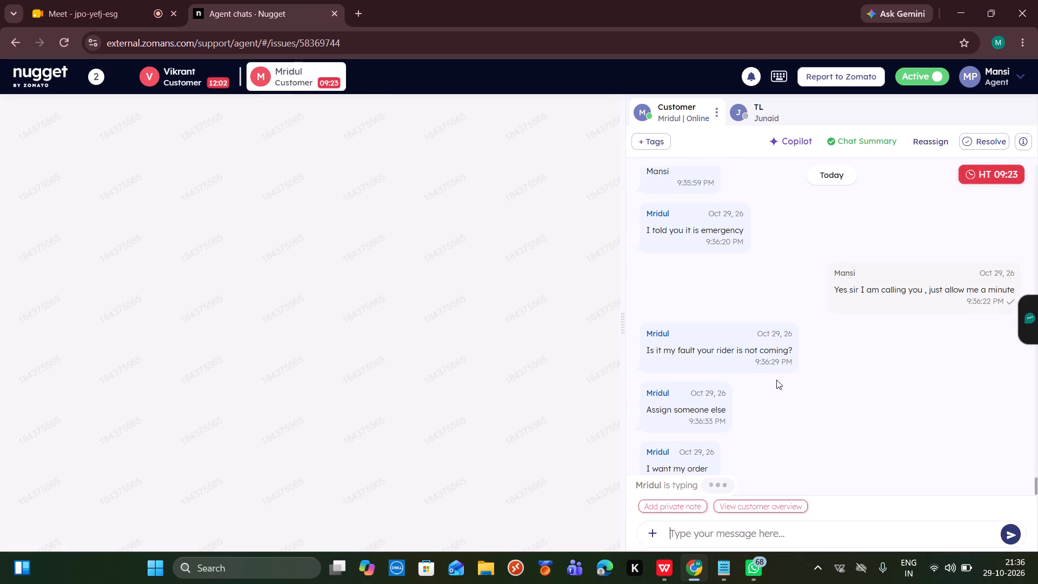
scroll(776, 380, "down", 1)
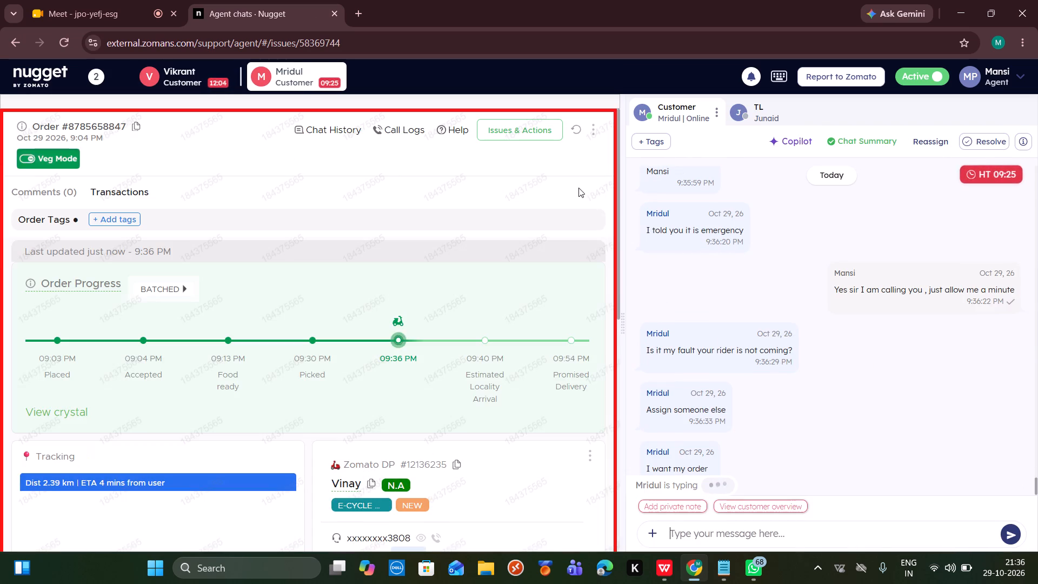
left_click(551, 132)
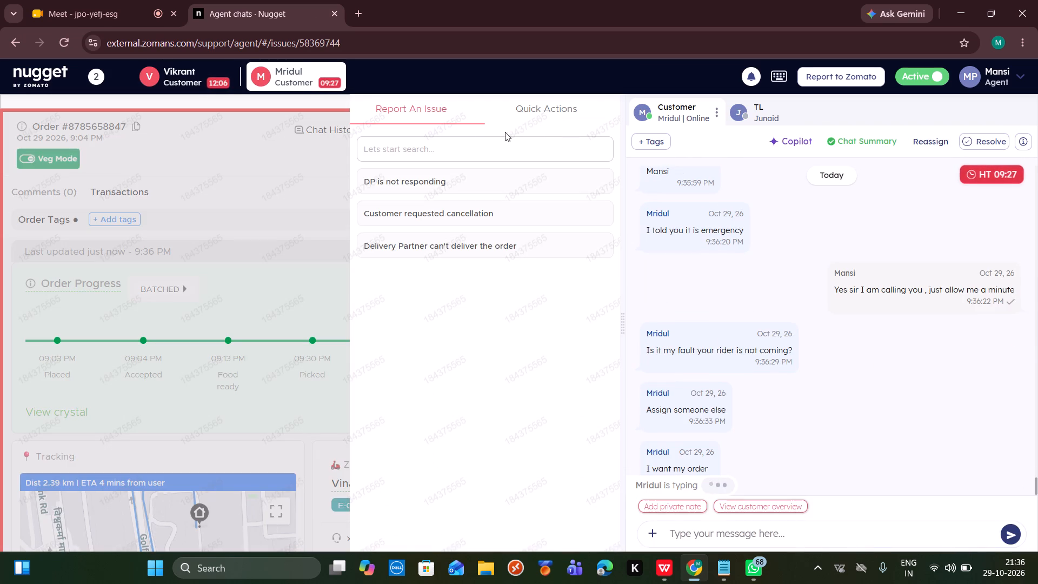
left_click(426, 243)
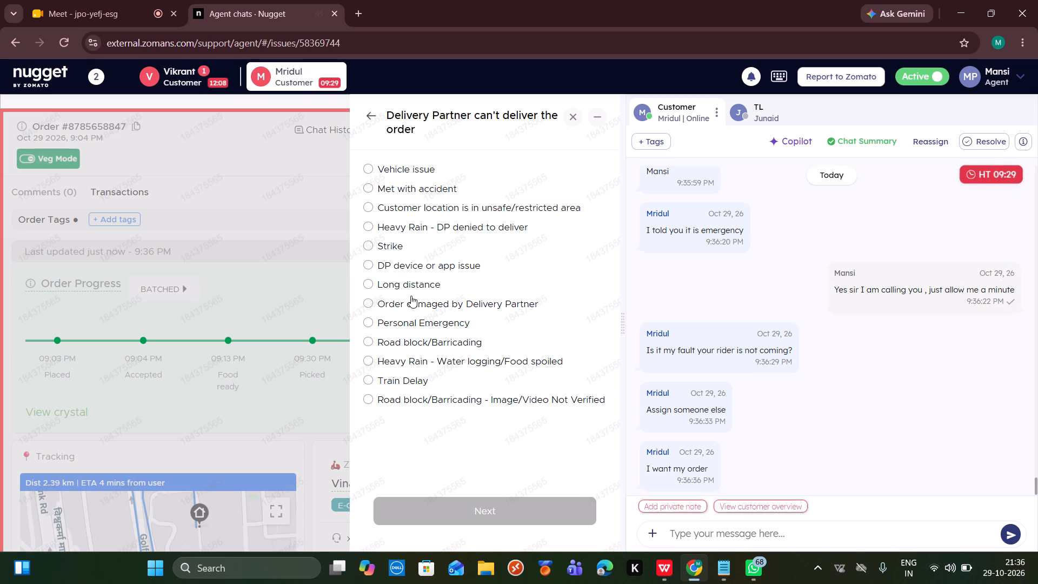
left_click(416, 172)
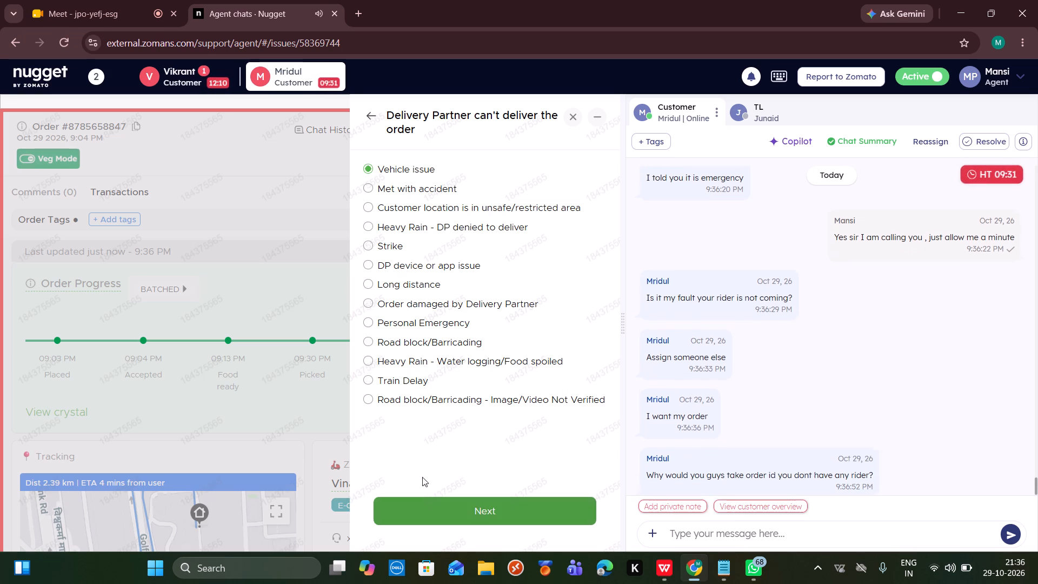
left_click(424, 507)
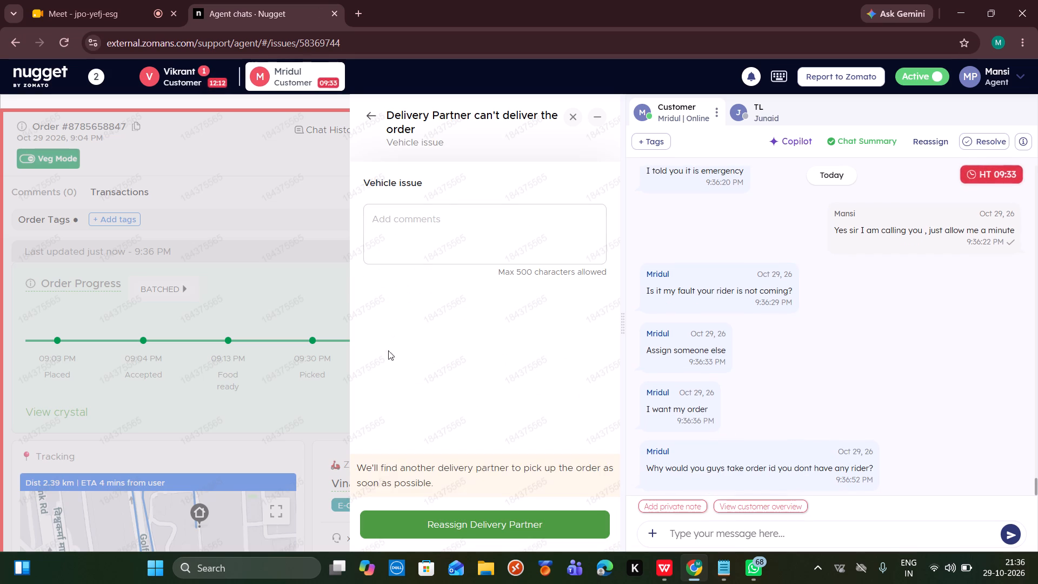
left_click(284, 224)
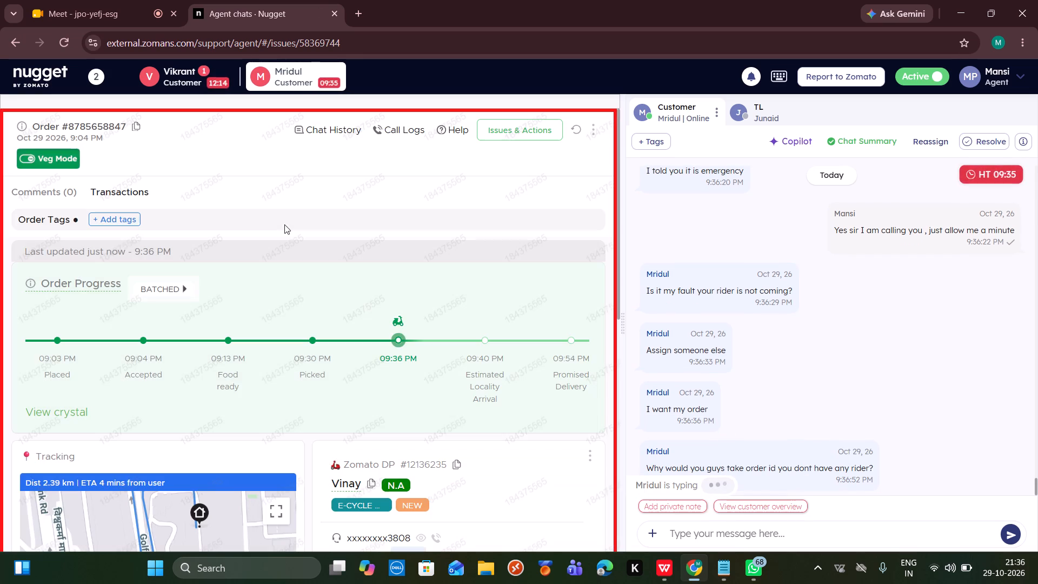
scroll(729, 435, "down", 2)
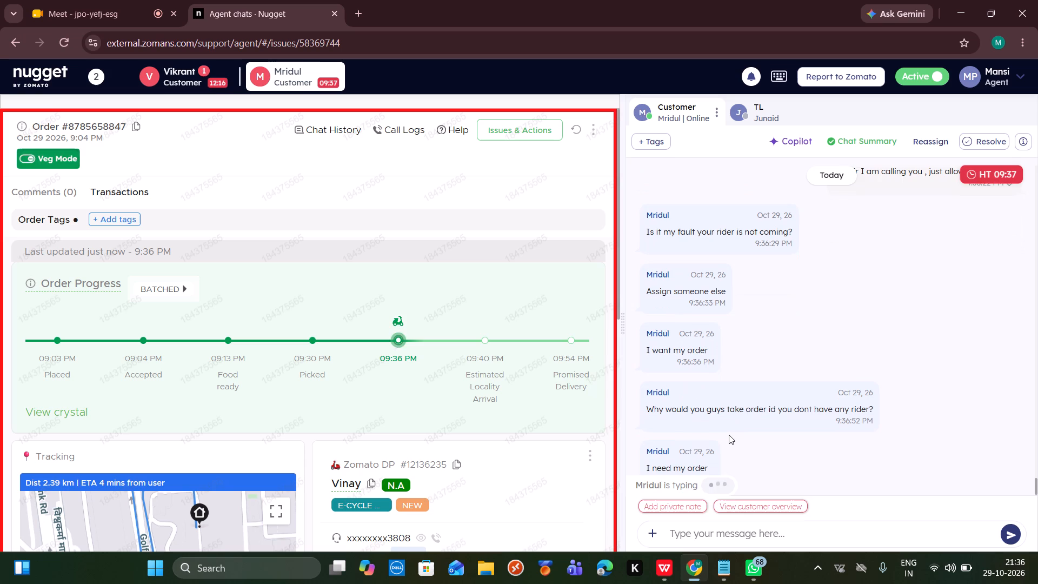
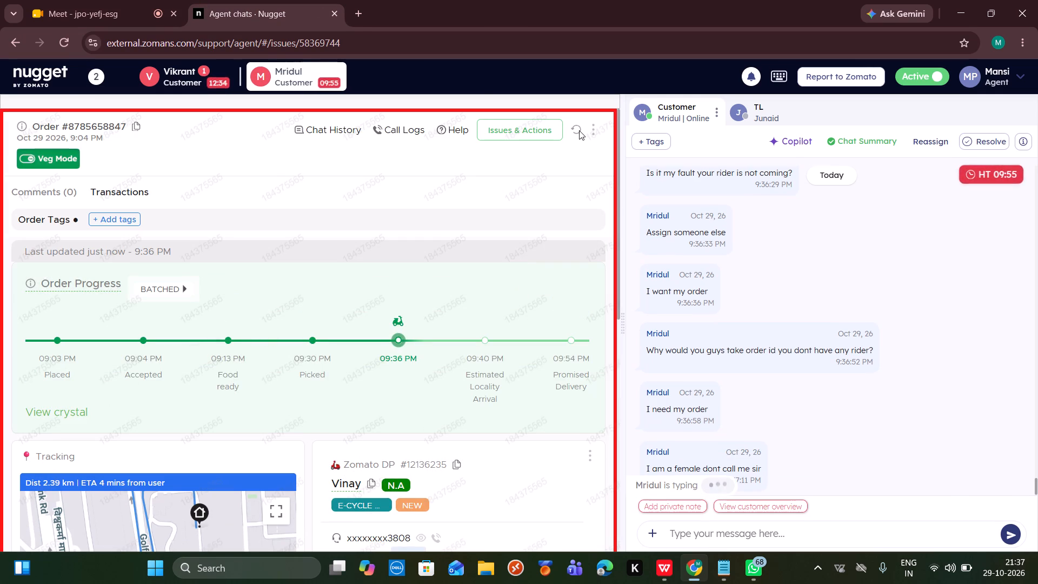
left_click(579, 130)
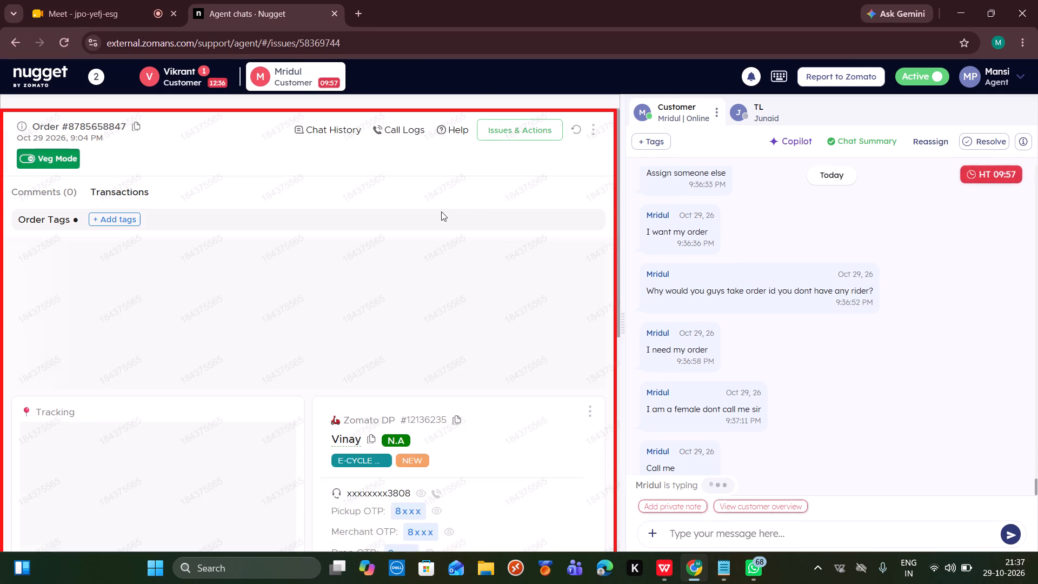
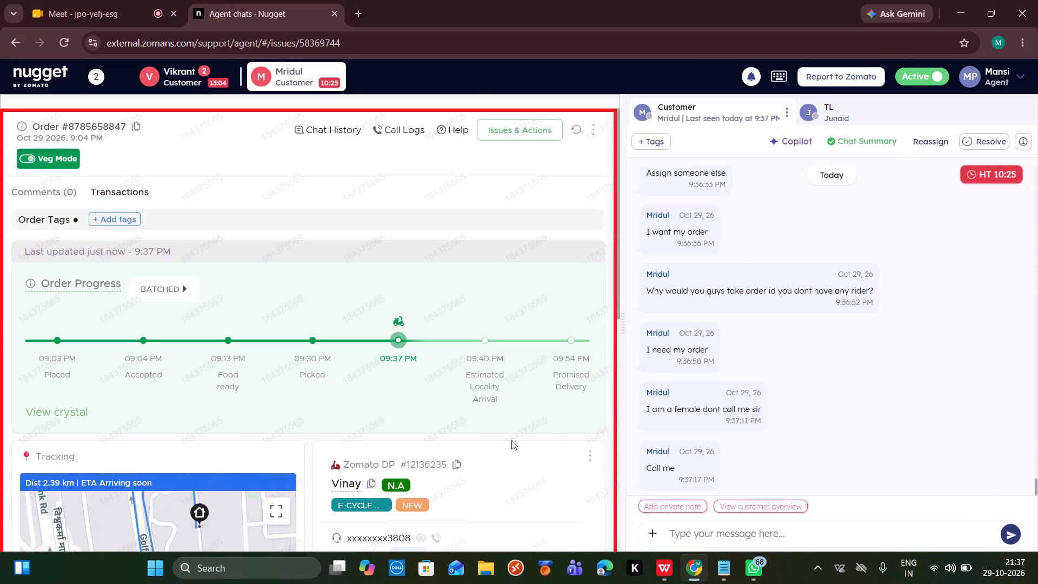
left_click(578, 129)
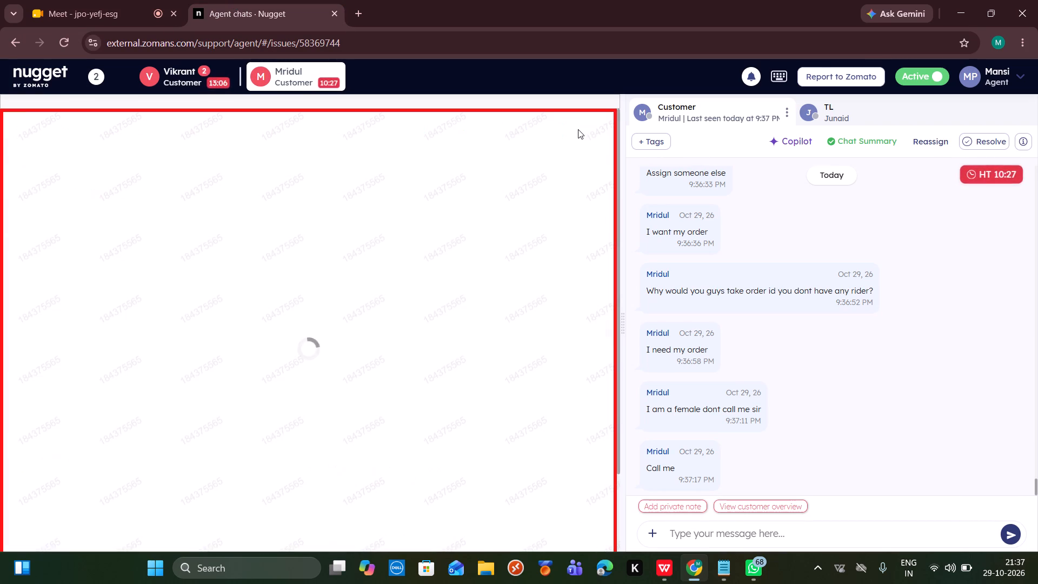
scroll(544, 506, "down", 2)
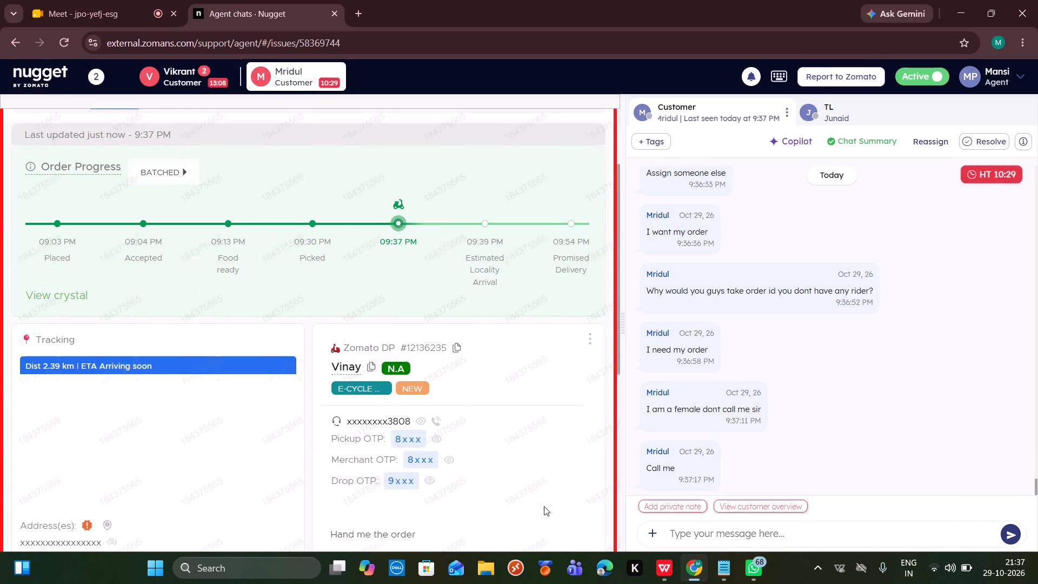
scroll(544, 506, "down", 1)
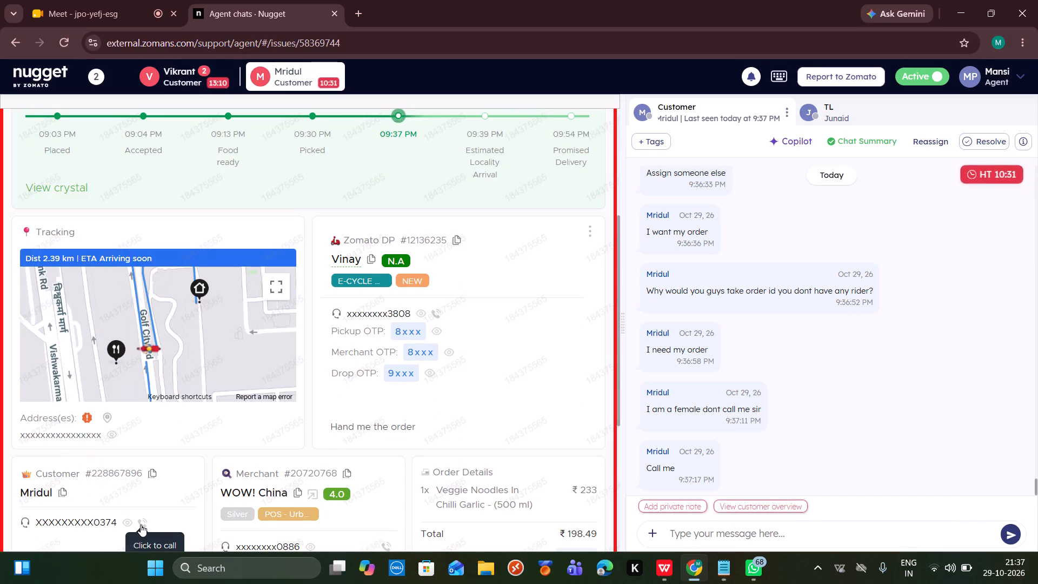
left_click(141, 525)
left_click(546, 396)
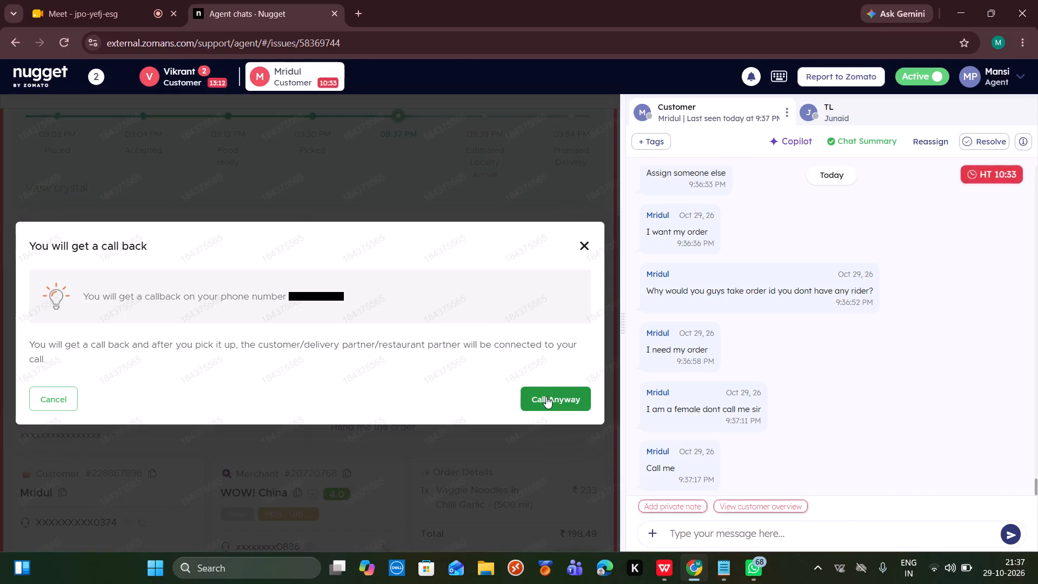
left_click(208, 72)
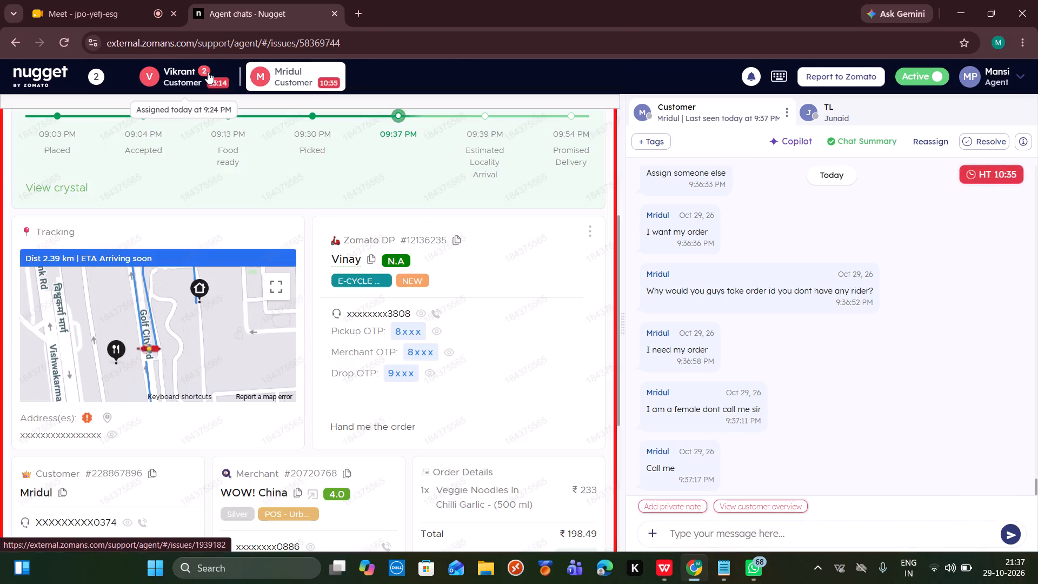
scroll(790, 350, "down", 4)
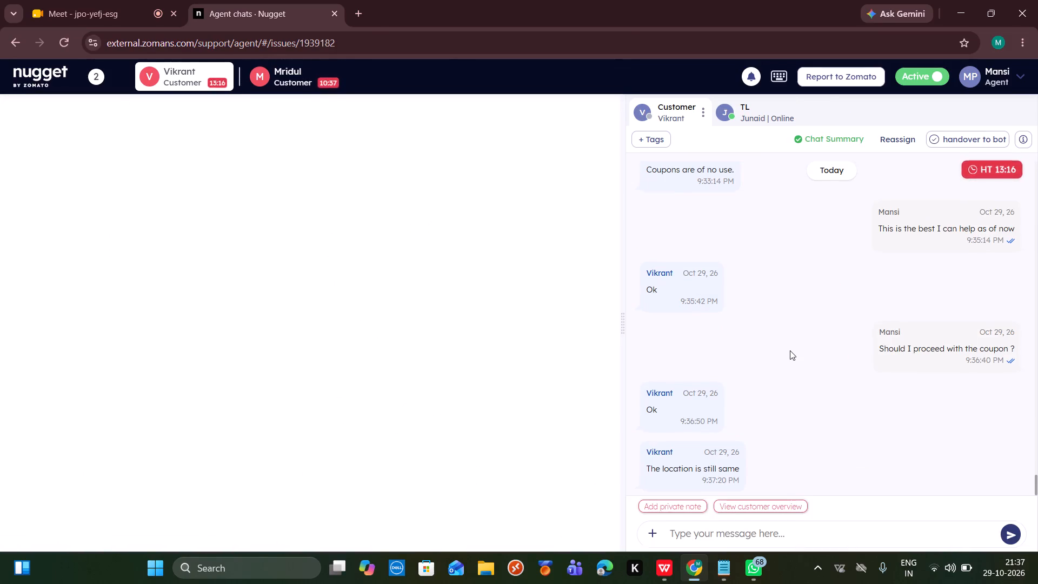
scroll(790, 350, "down", 3)
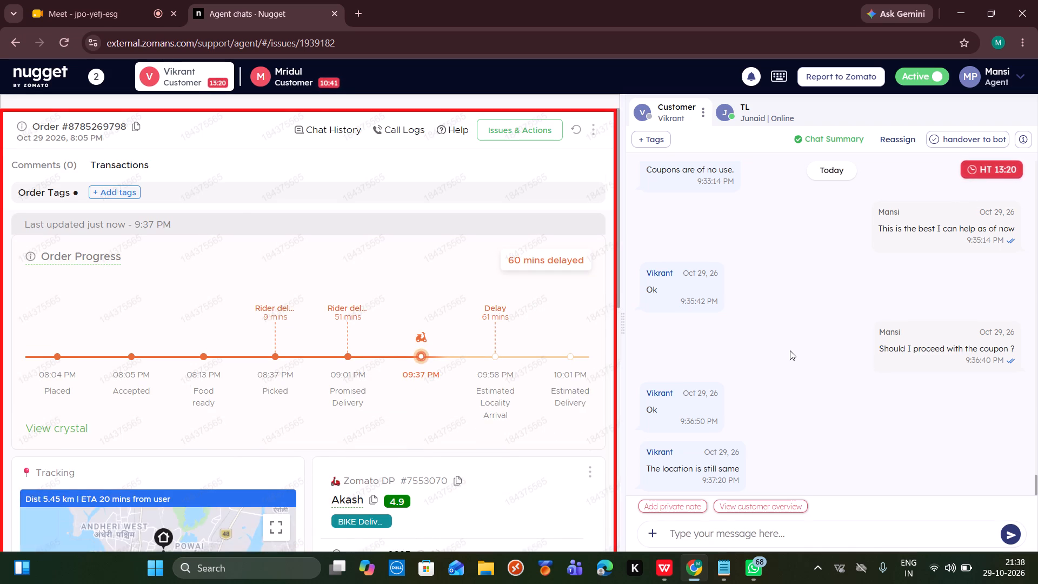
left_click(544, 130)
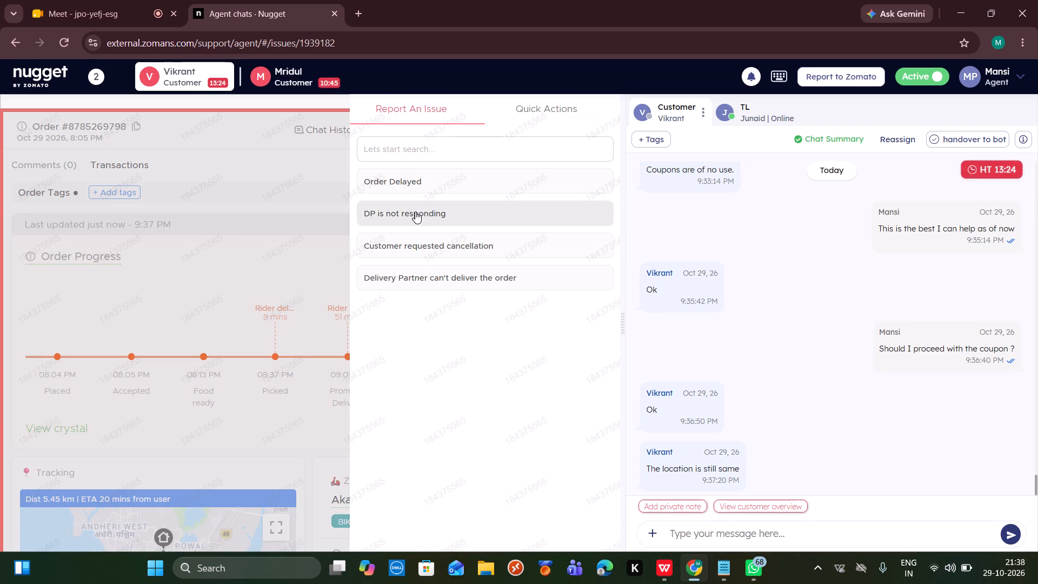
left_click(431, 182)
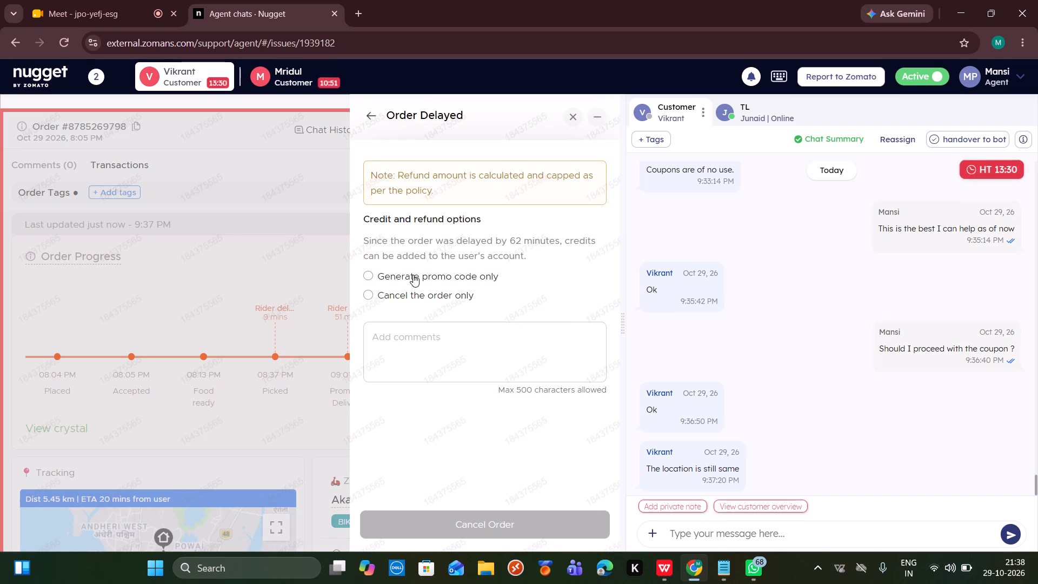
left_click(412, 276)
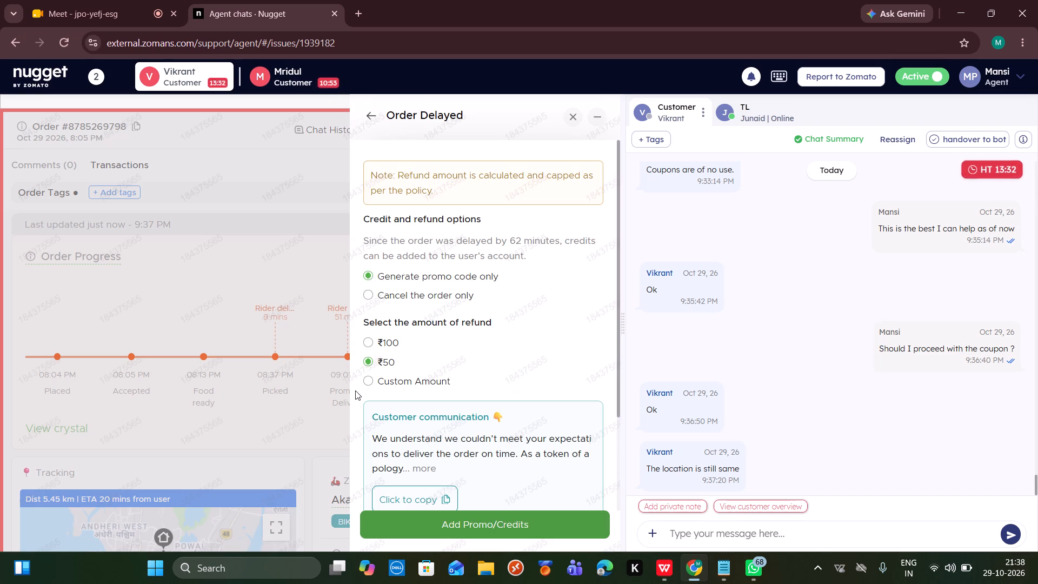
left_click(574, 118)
left_click(576, 131)
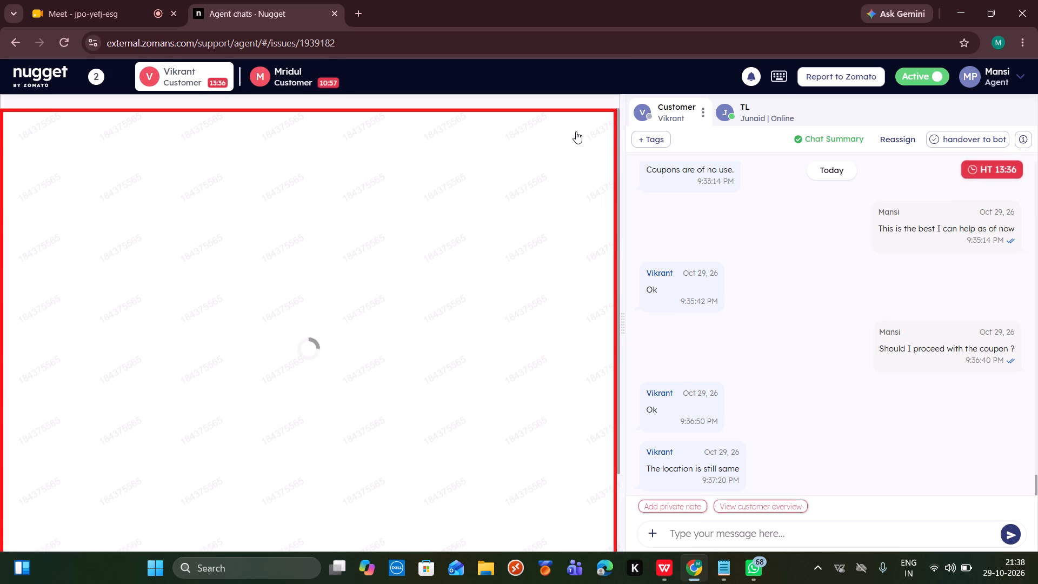
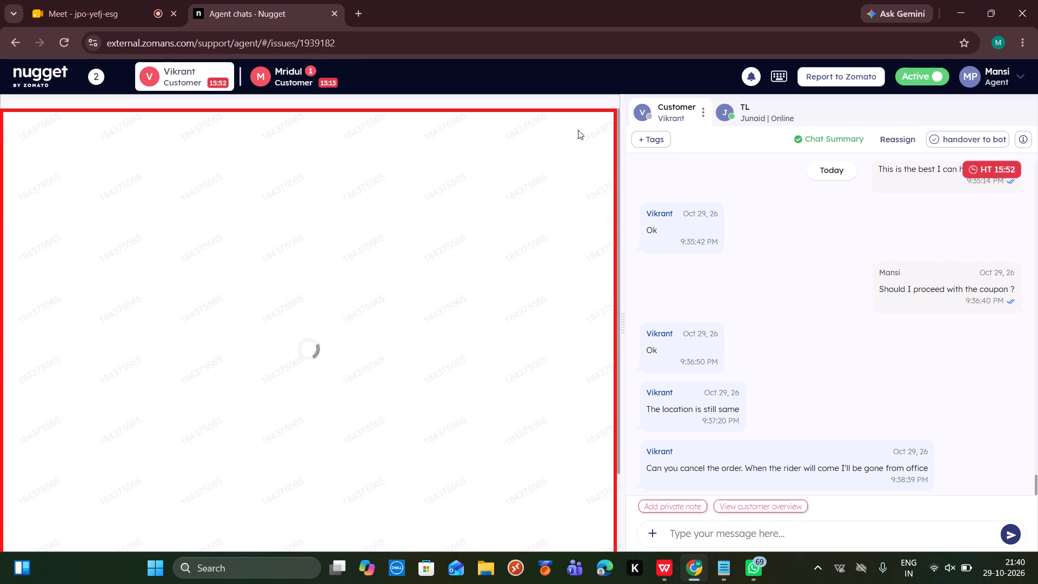
left_click(534, 134)
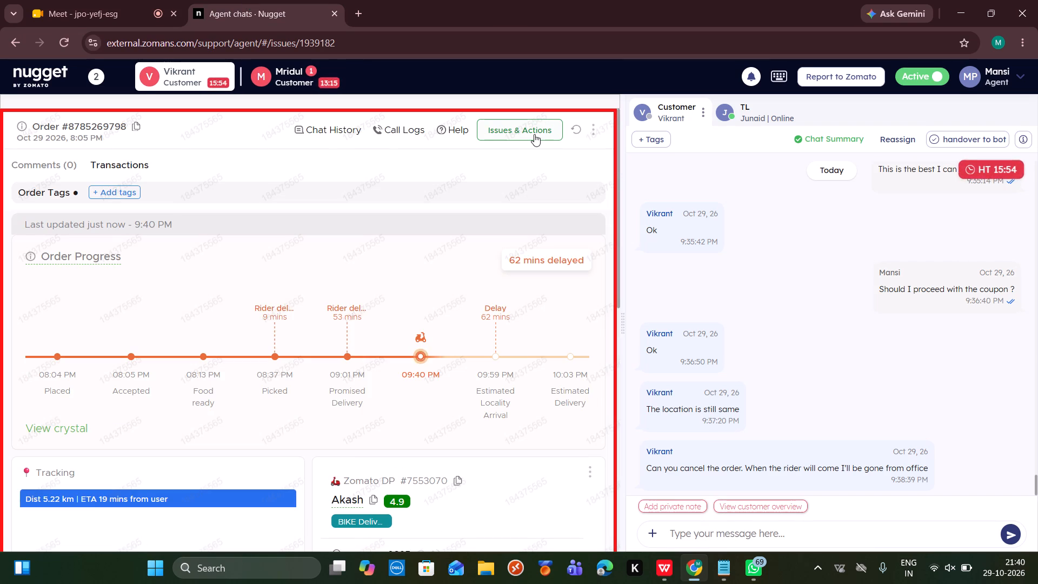
left_click(485, 257)
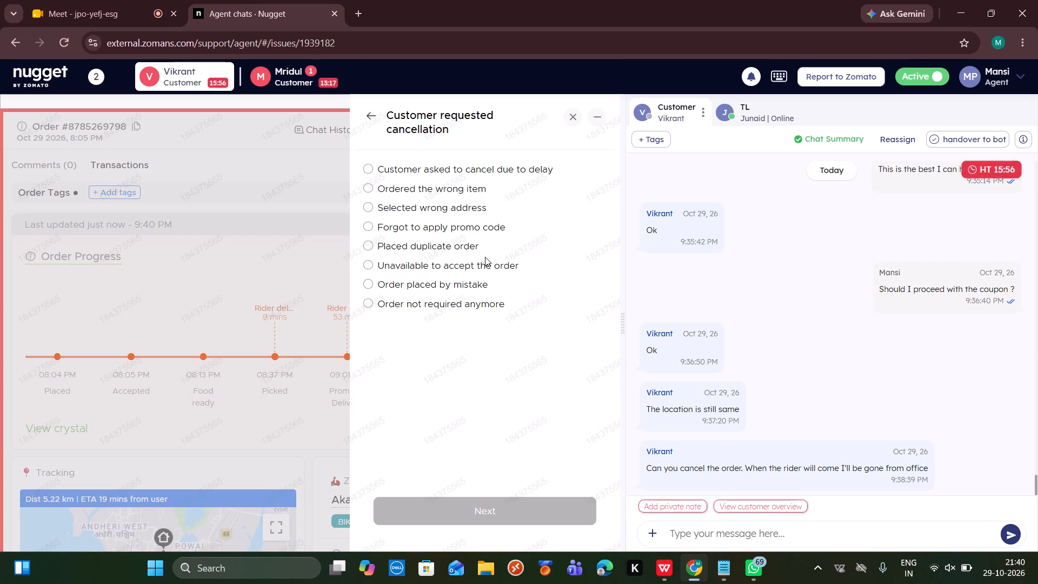
left_click(437, 299)
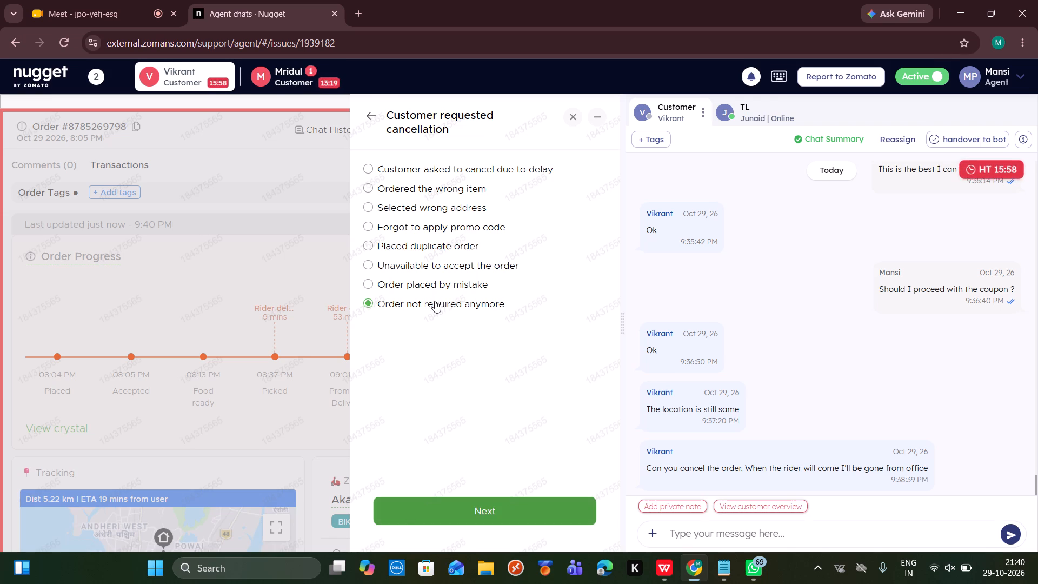
left_click(406, 514)
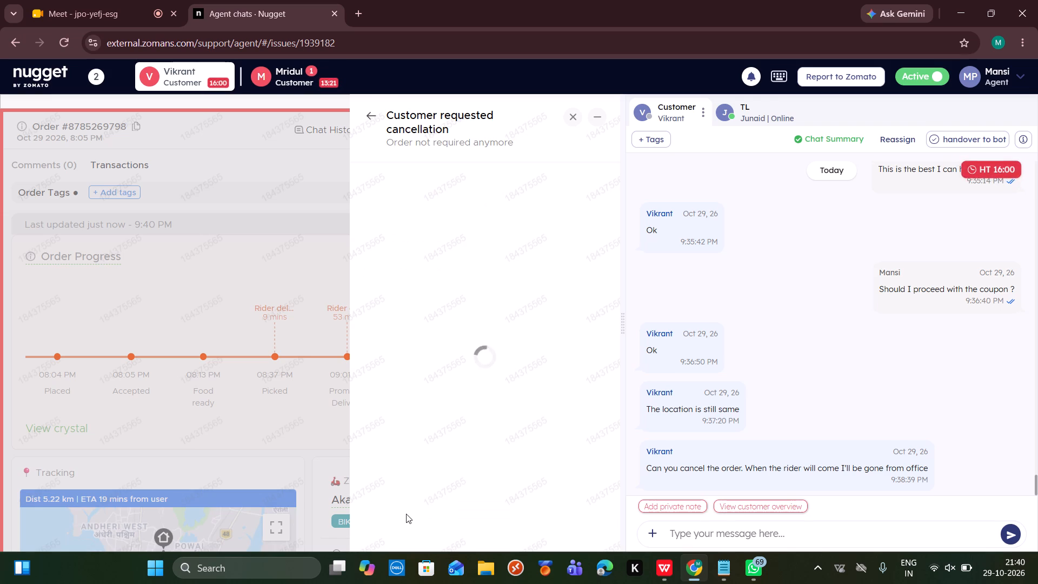
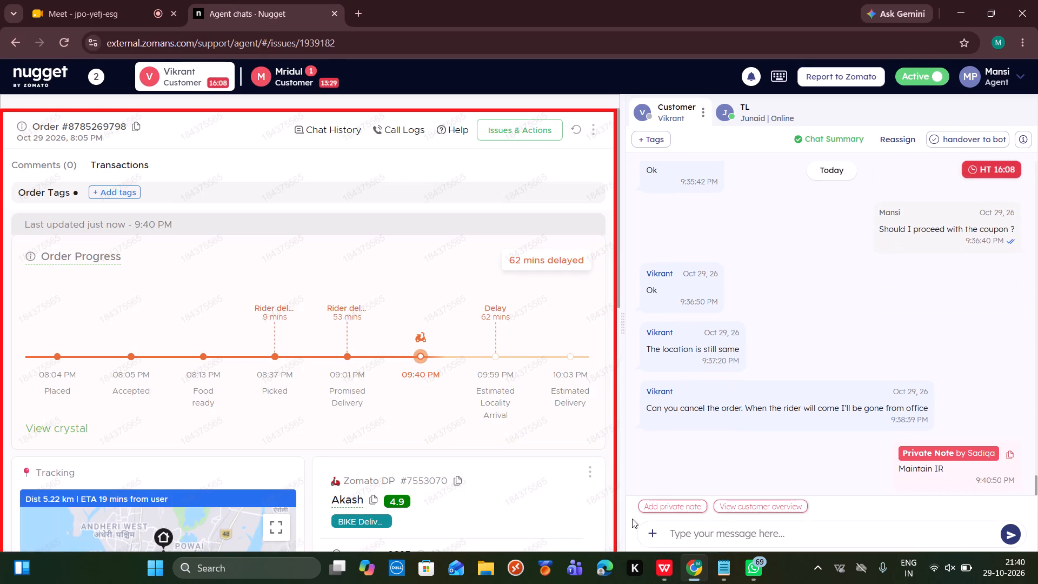
Send the delayed-order customer the message "I can help by cancelling the order sir but as I can check the rider has started moving".
left_click(677, 538)
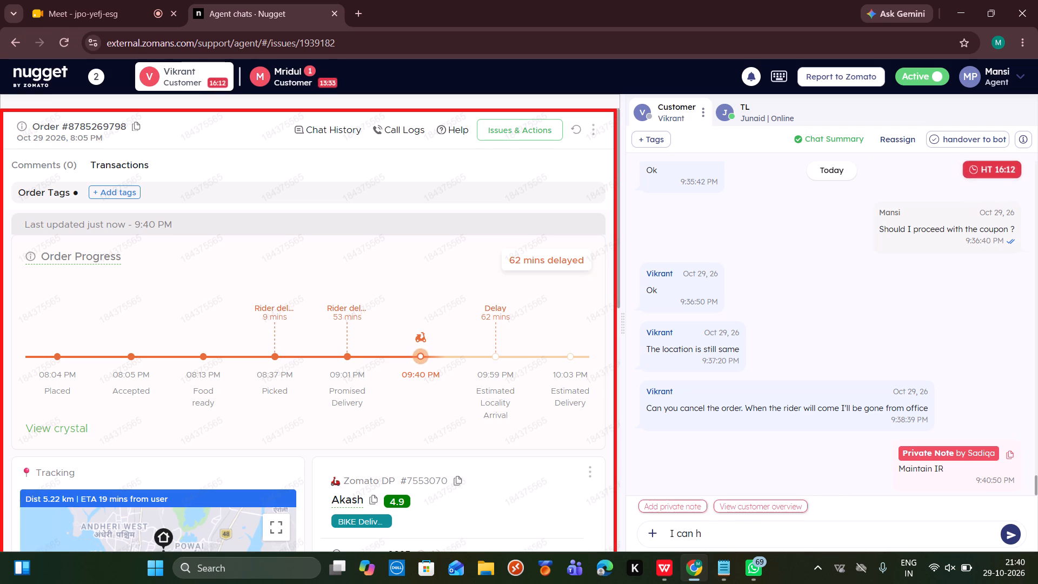
key("BackSpace")
key("BackSpace")
key("BackSpace")
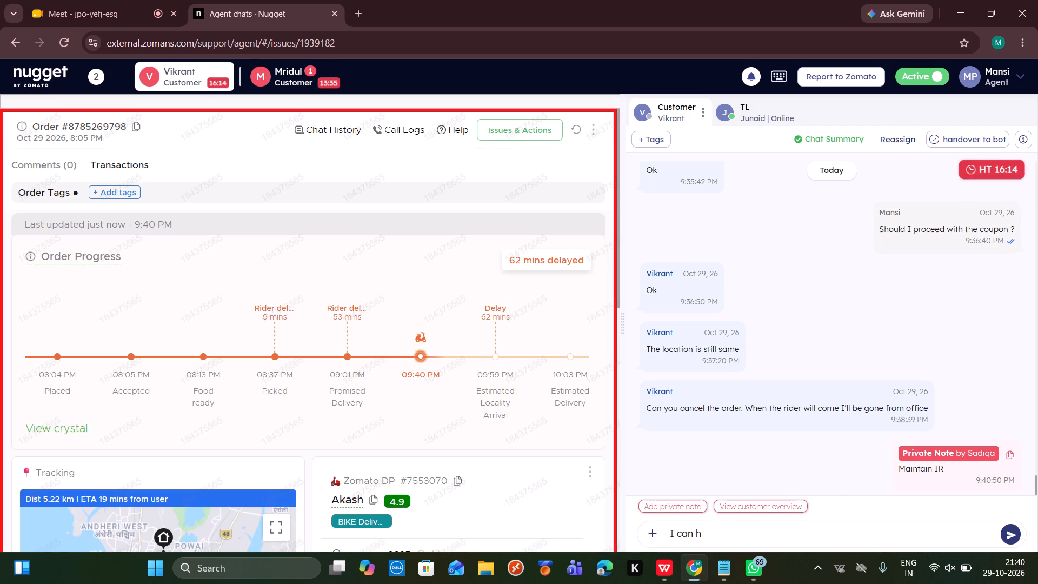
type("help by c")
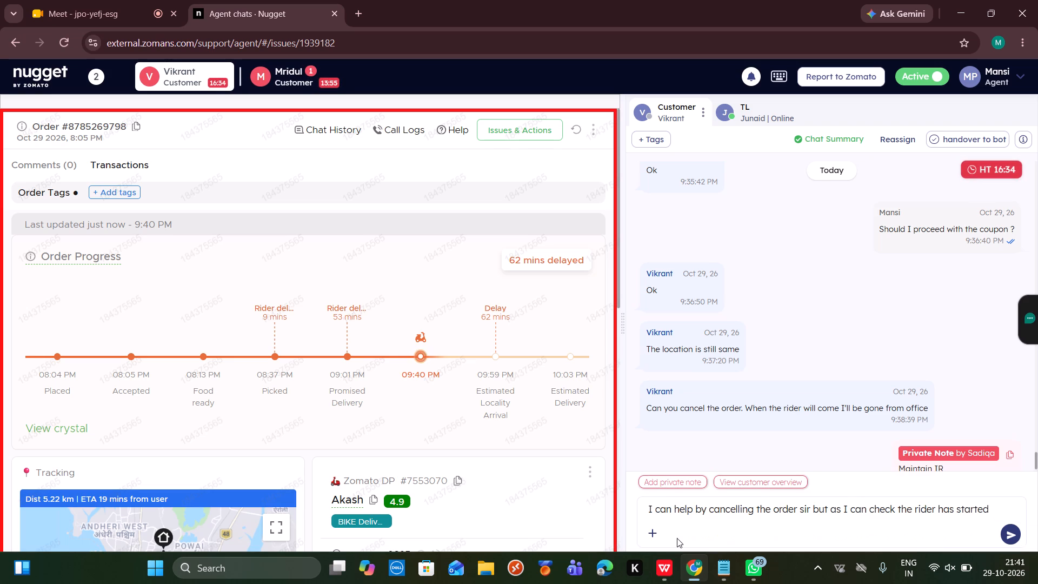
key("Return")
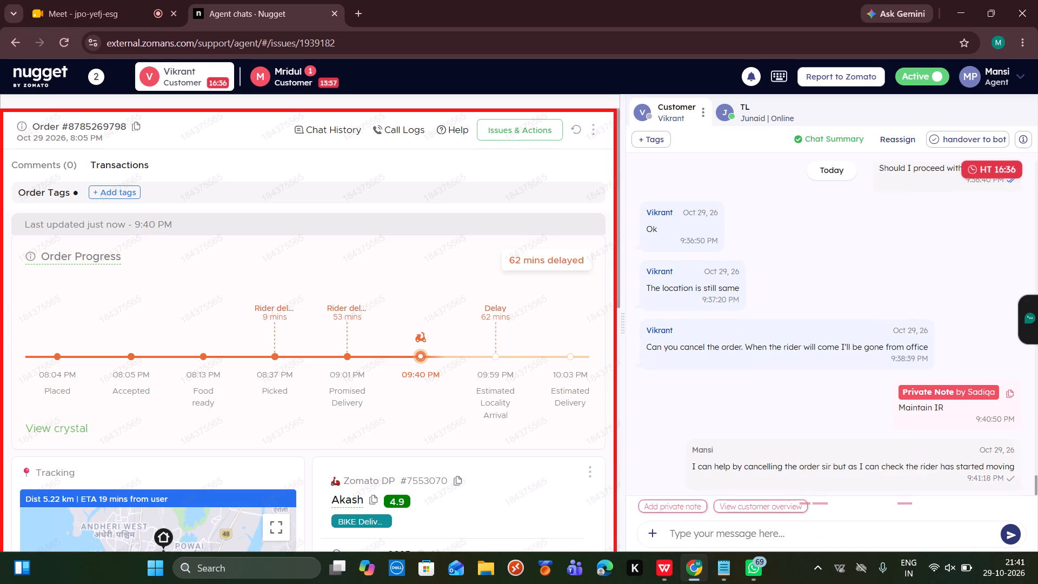